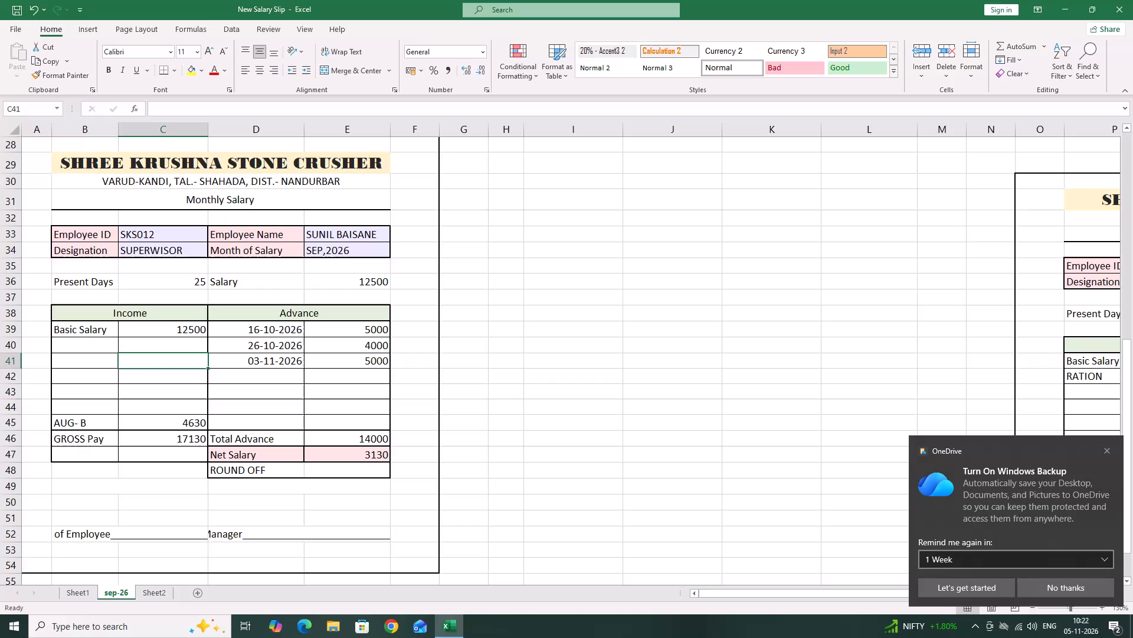
Open Sheet1 and look through the supervisor's existing August and September 2026 salary slips.
left_click(68, 597)
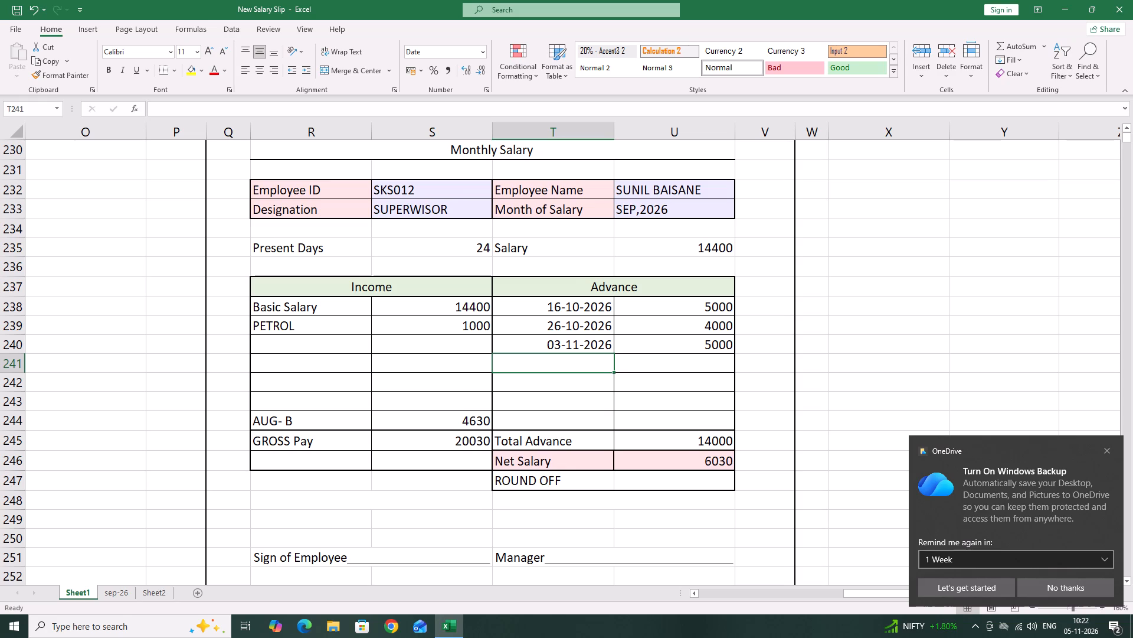
left_click(88, 596)
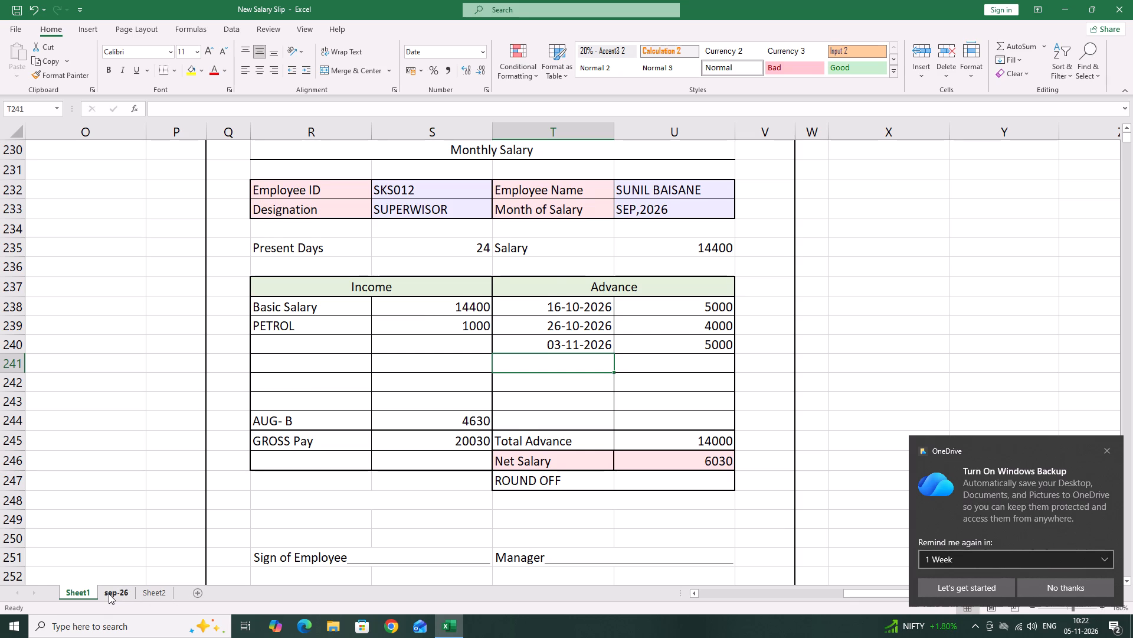
scroll(159, 558, "down", 9)
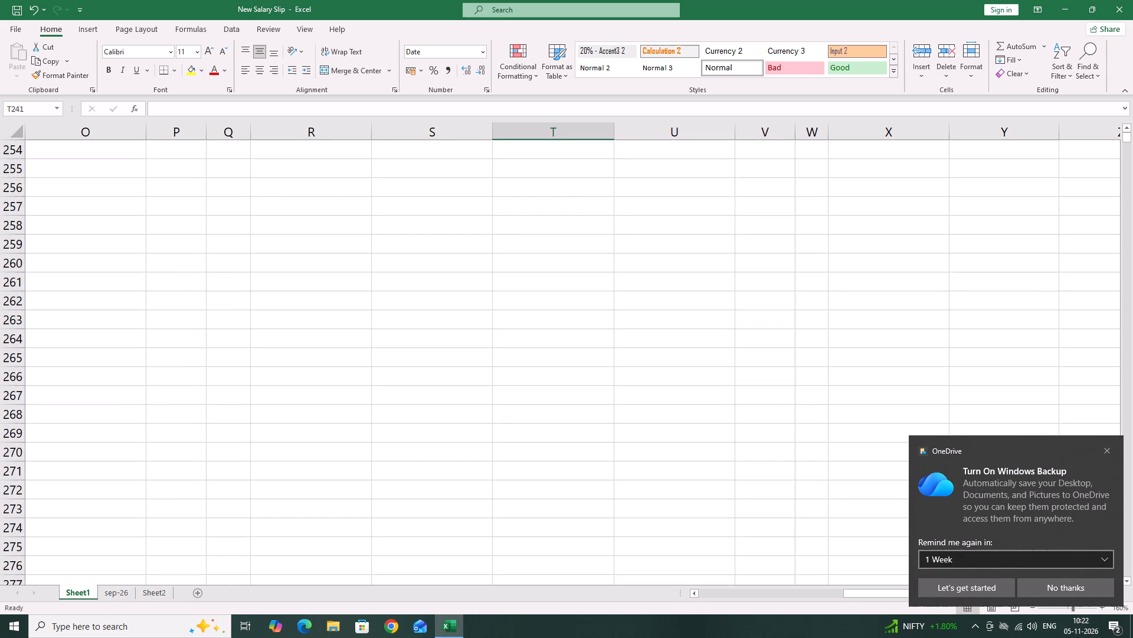
scroll(159, 558, "down", 9)
scroll(159, 558, "up", 14)
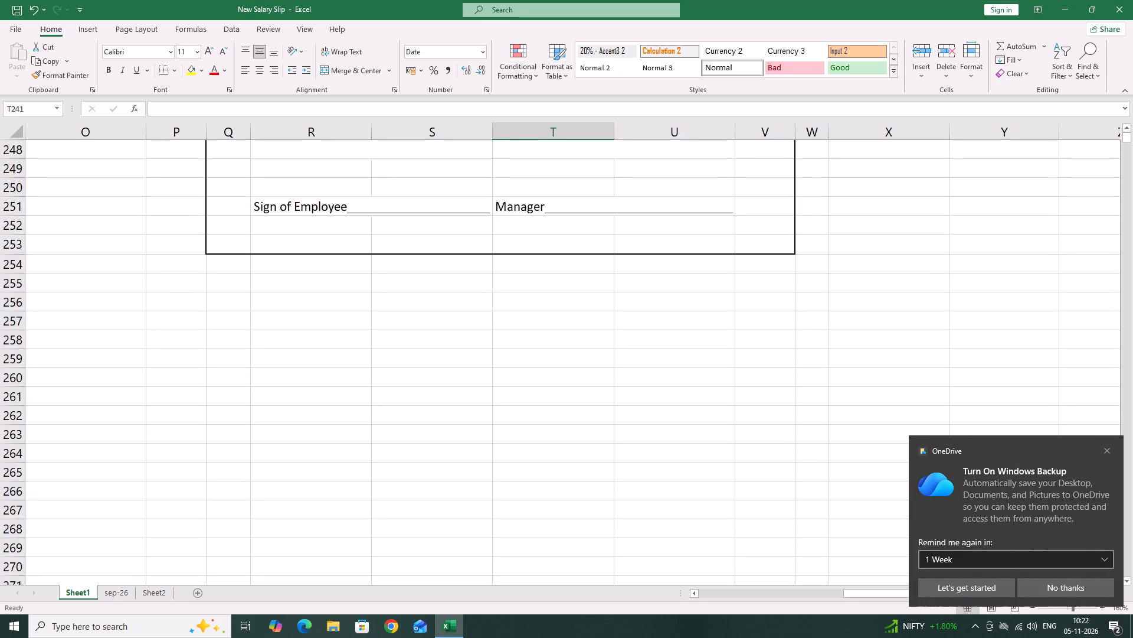
scroll(159, 558, "up", 17)
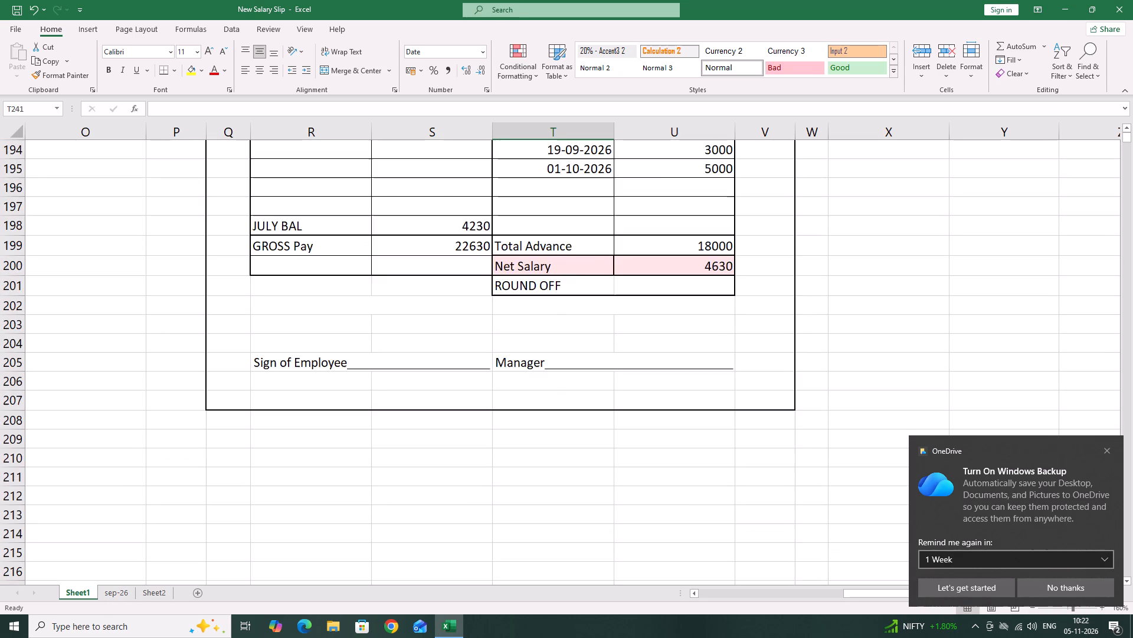
scroll(159, 558, "up", 5)
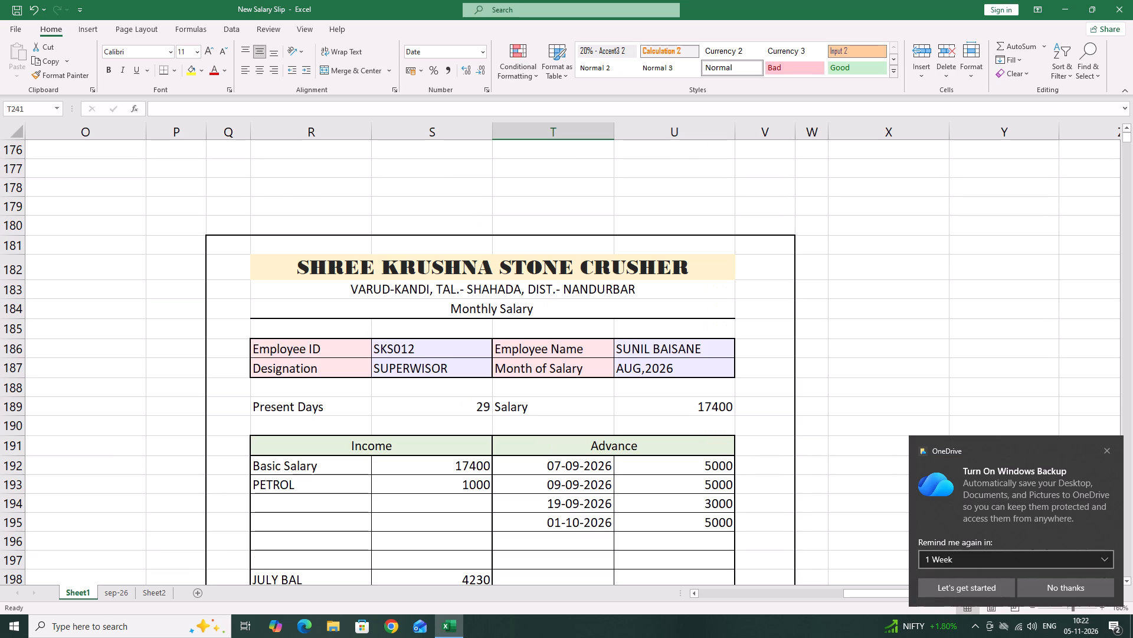
Copy the entire bordered SEP,2026 salary slip on Sheet1, cells Q227 to V253.
scroll(162, 552, "down", 15)
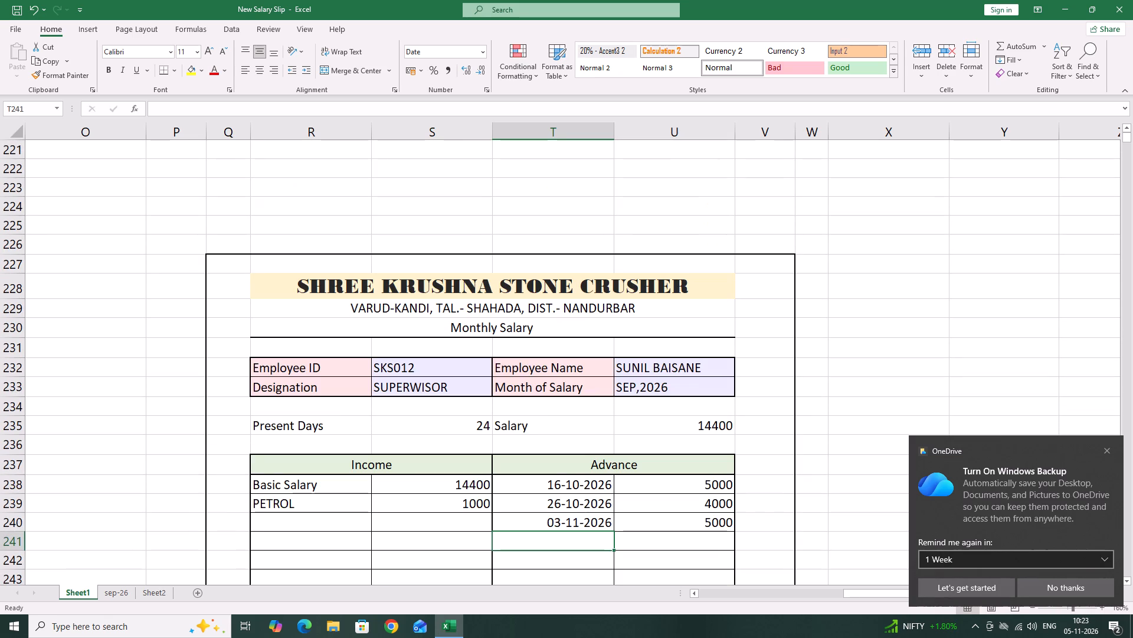
left_click_drag(217, 272, 283, 278)
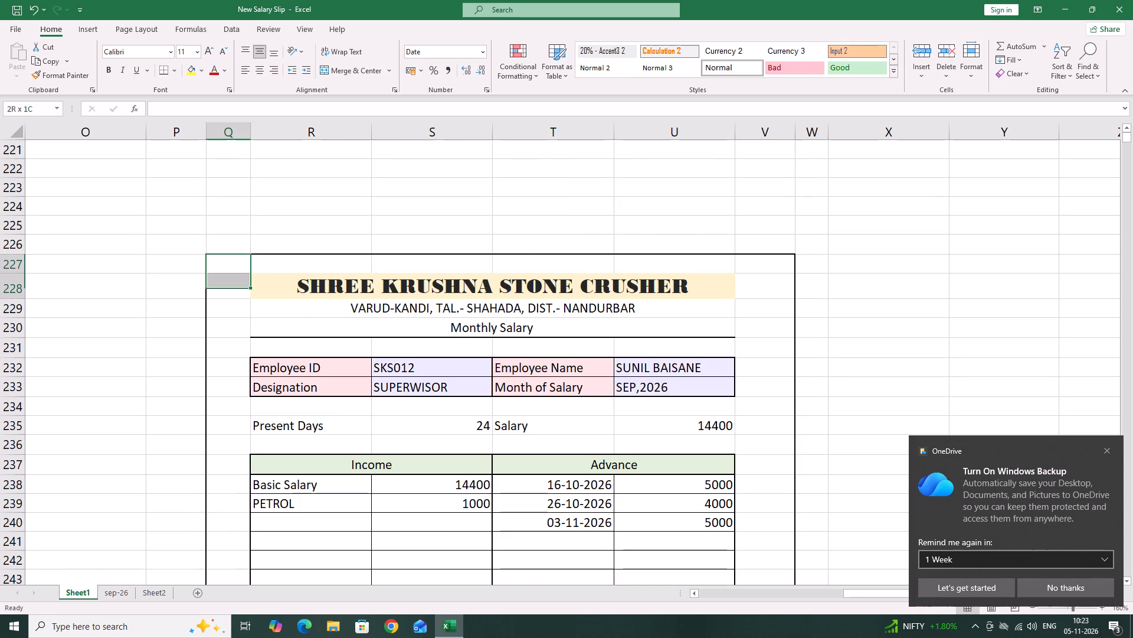
left_click_drag(283, 278, 778, 606)
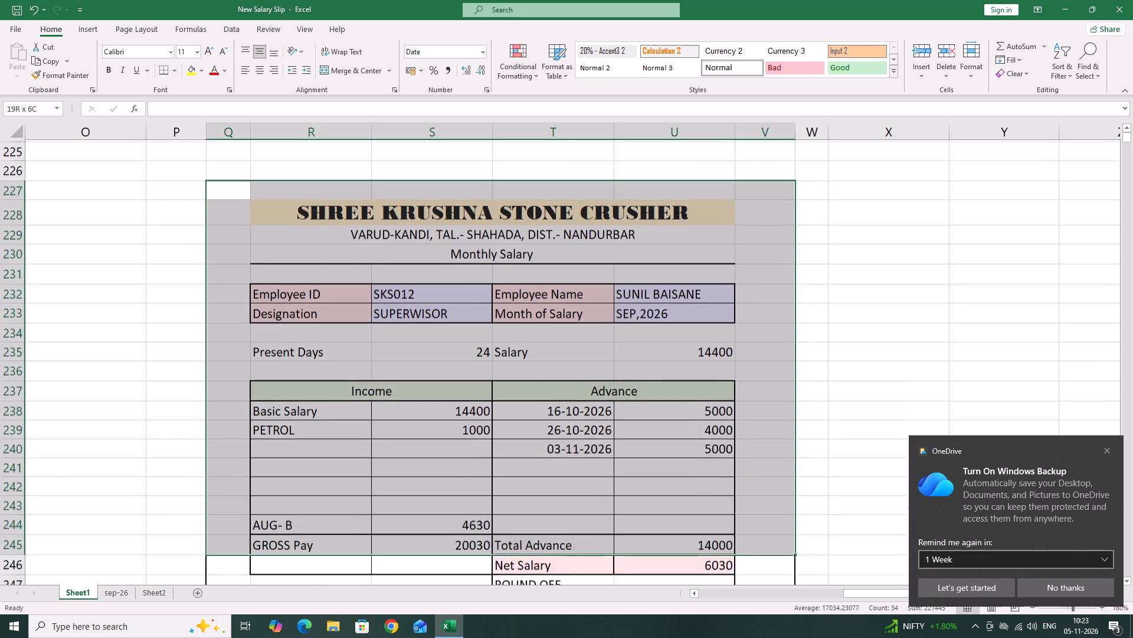
left_click_drag(778, 606, 751, 416)
right_click(754, 395)
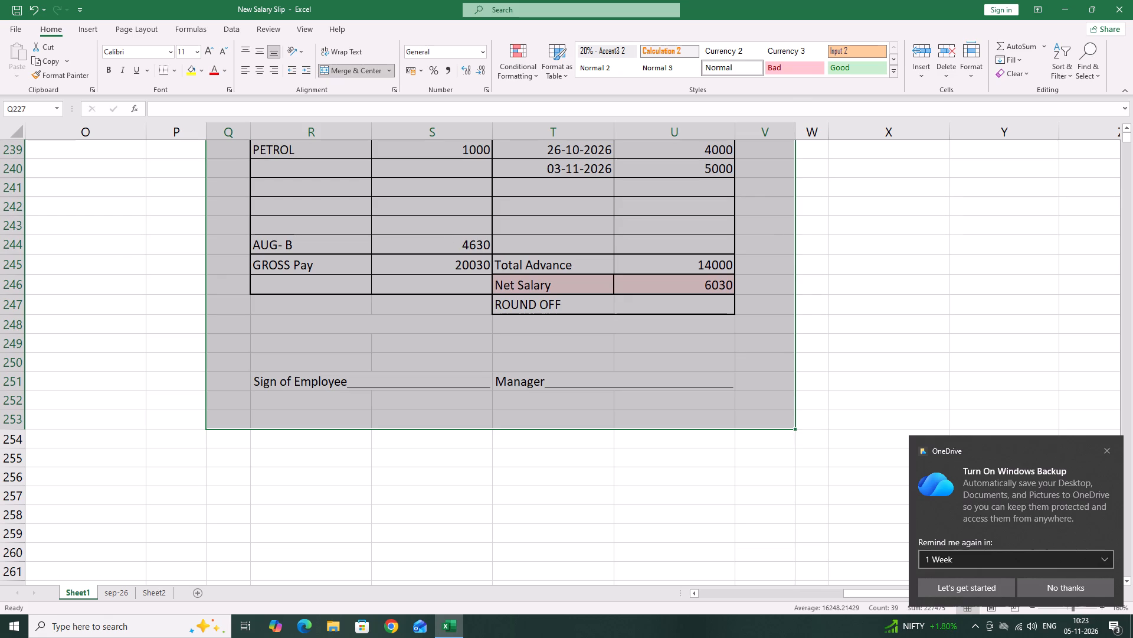
left_click(805, 88)
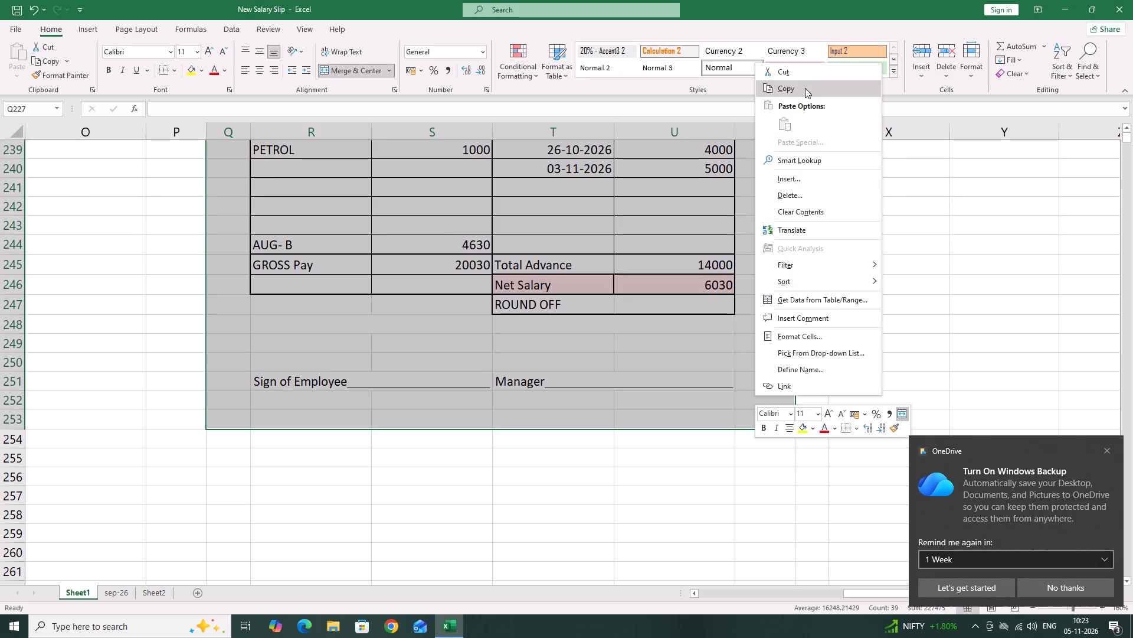
Show Sheet1 in Page Layout view.
scroll(244, 440, "up", 12)
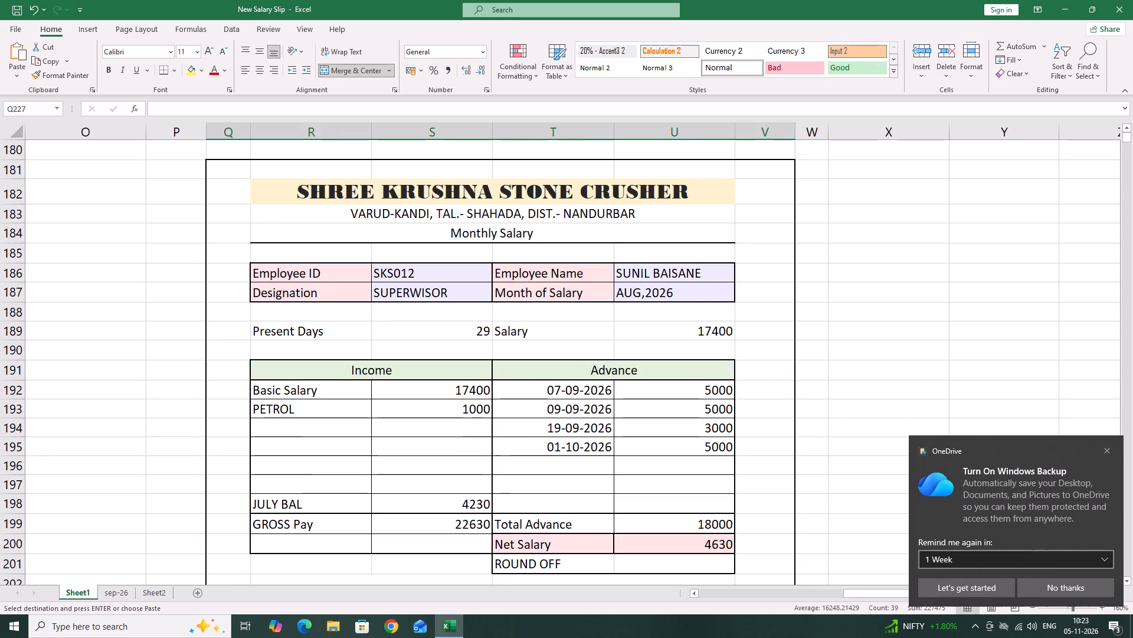
scroll(247, 445, "down", 17)
scroll(247, 451, "down", 8)
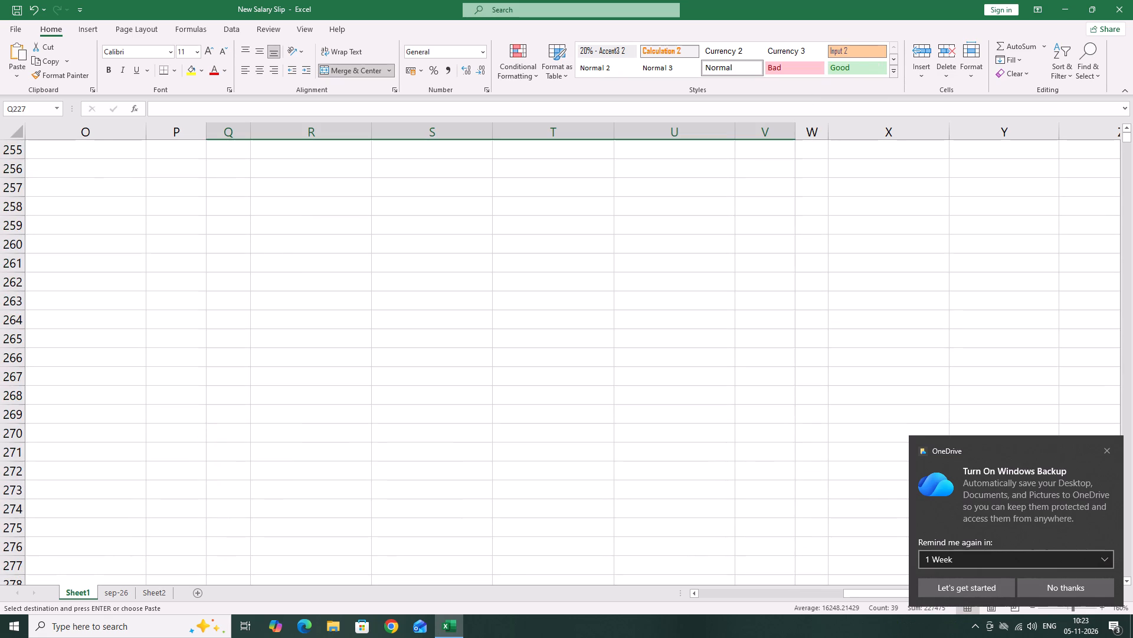
scroll(247, 452, "down", 12)
scroll(247, 452, "up", 8)
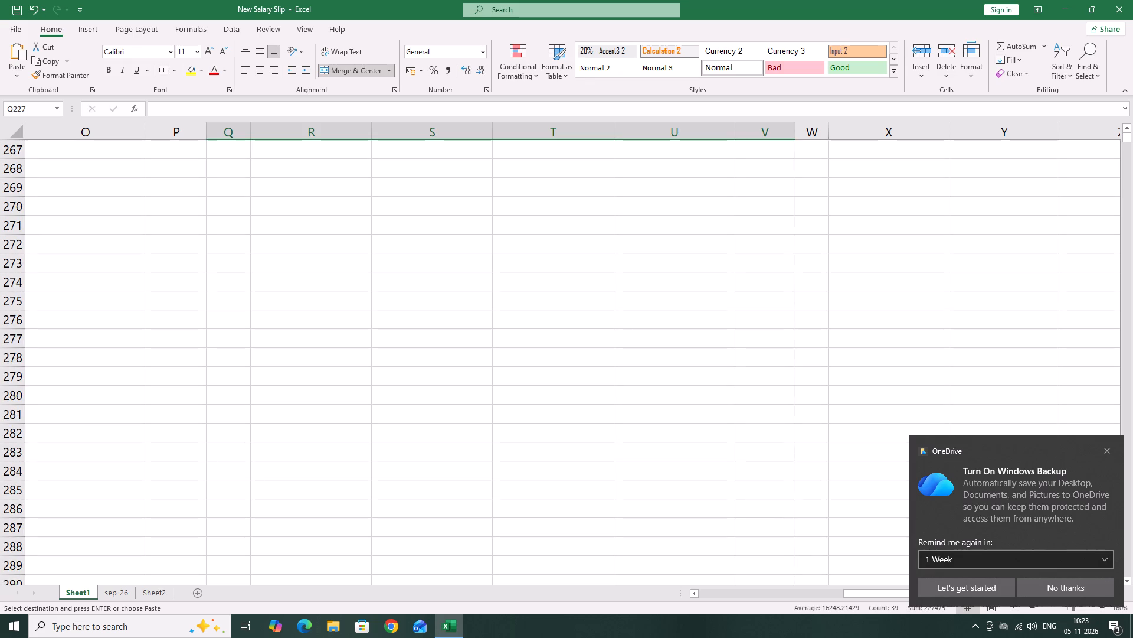
left_click(268, 31)
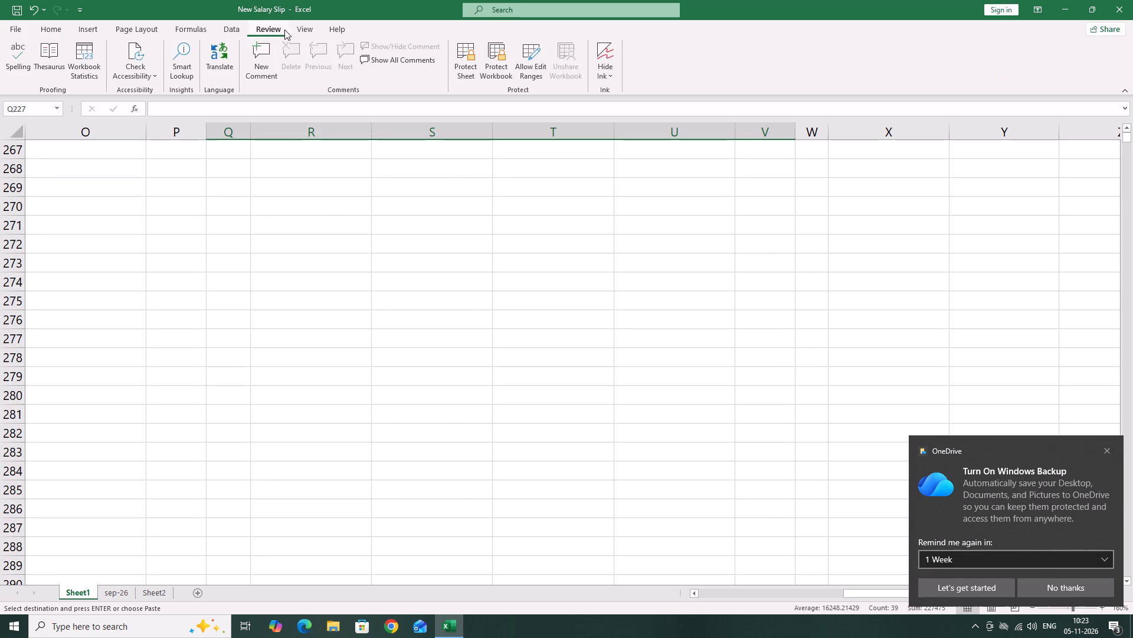
left_click(299, 29)
left_click(78, 69)
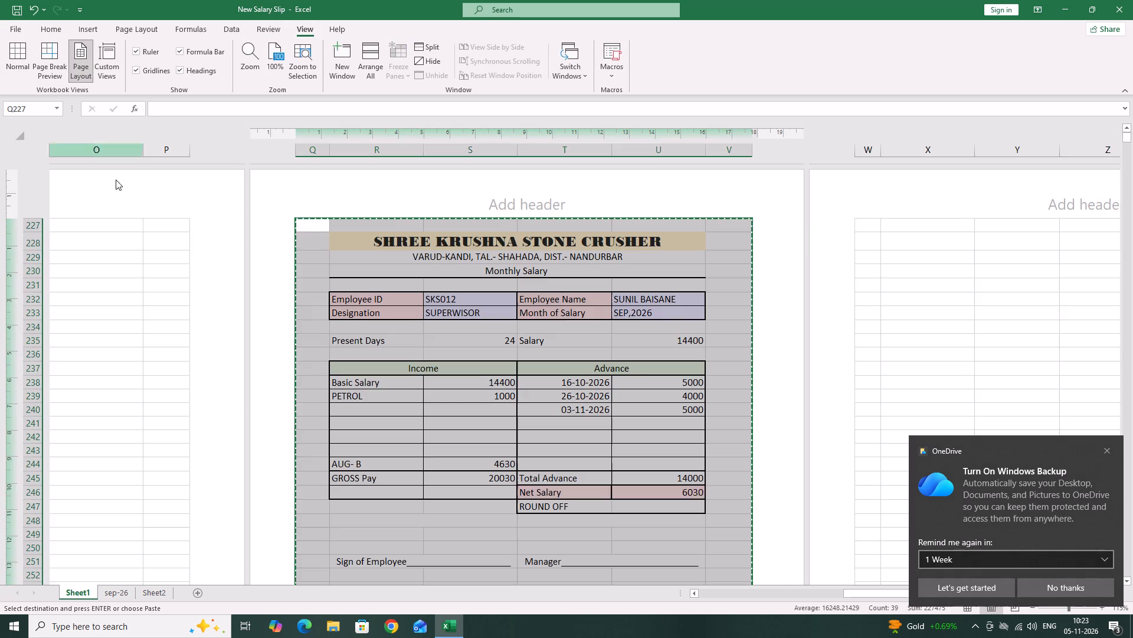
Paste the copied salary slip at cell Q273, the first row of the blank page below the September slip.
scroll(365, 393, "down", 13)
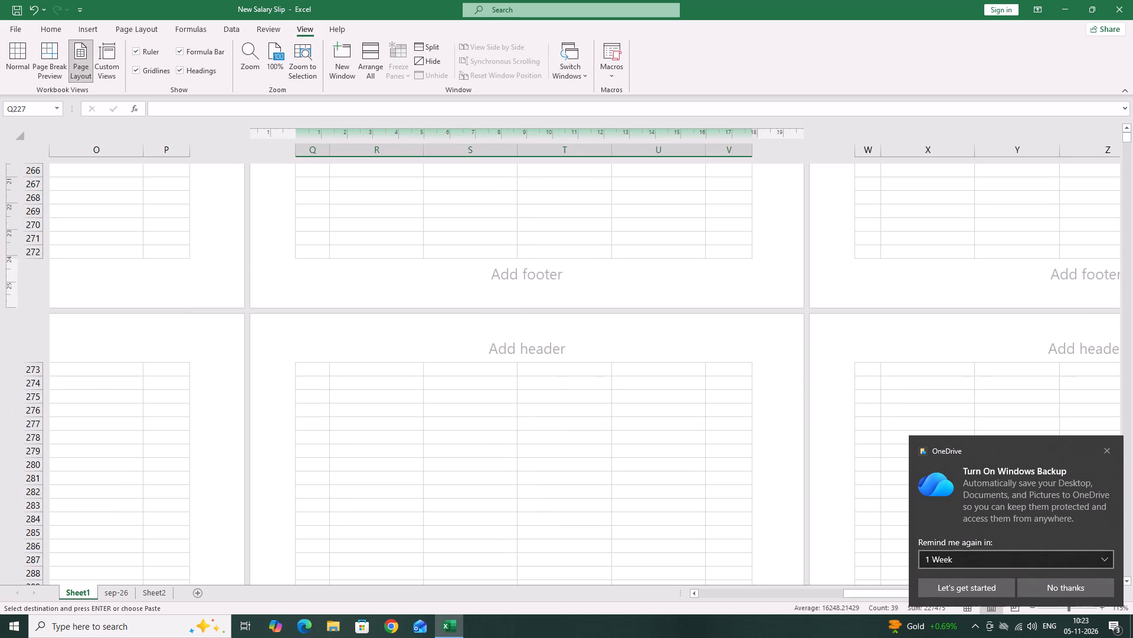
left_click(323, 368)
right_click(323, 368)
left_click(353, 115)
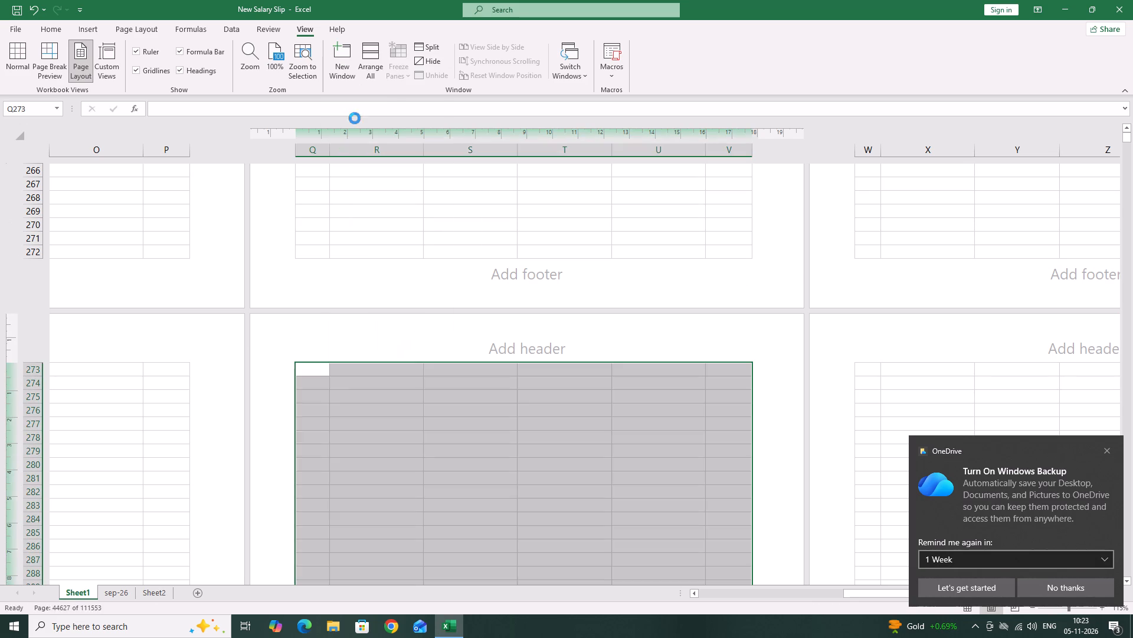
Look over the newly pasted salary slip and dismiss the OneDrive backup and WhatsApp message notifications.
scroll(355, 412, "down", 2)
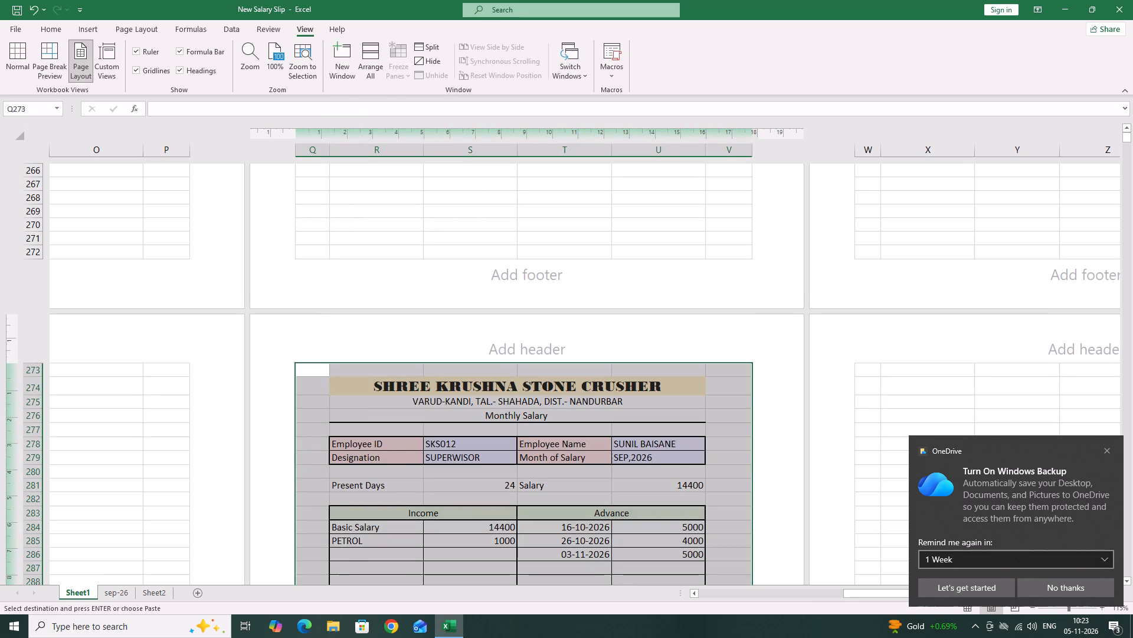
scroll(355, 412, "down", 2)
left_click(355, 412)
scroll(355, 412, "up", 1)
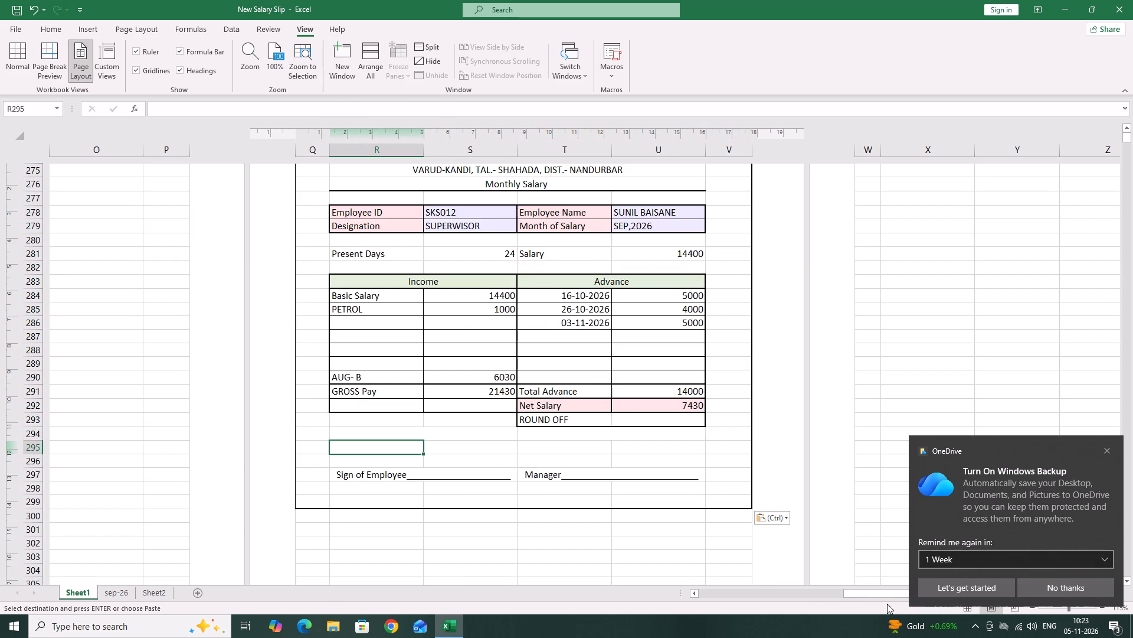
left_click(1107, 445)
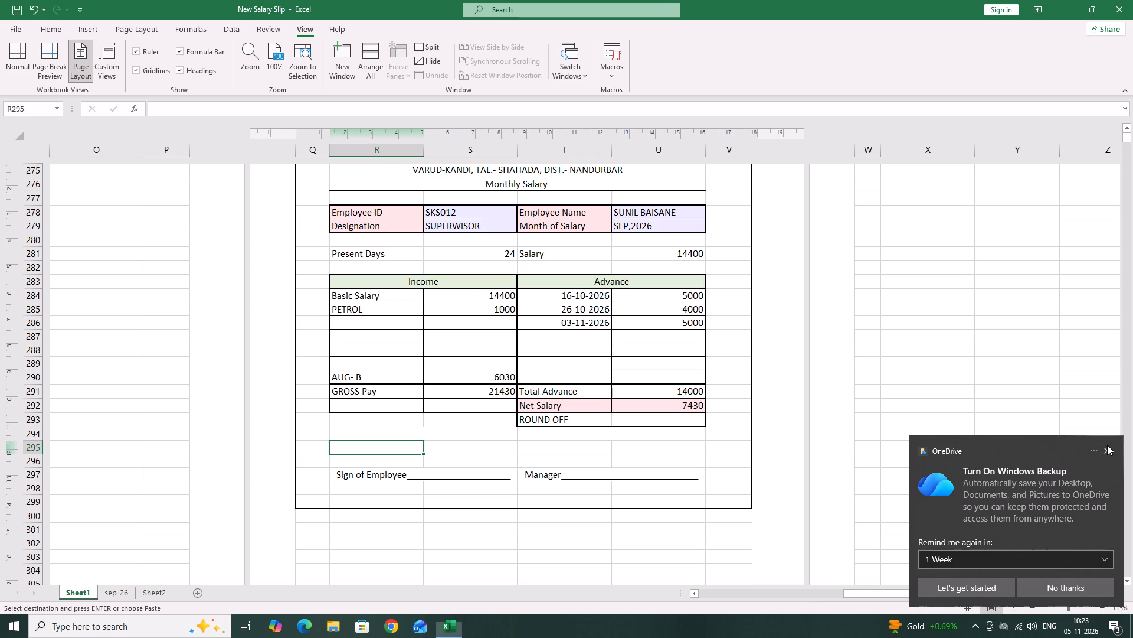
scroll(859, 438, "up", 4)
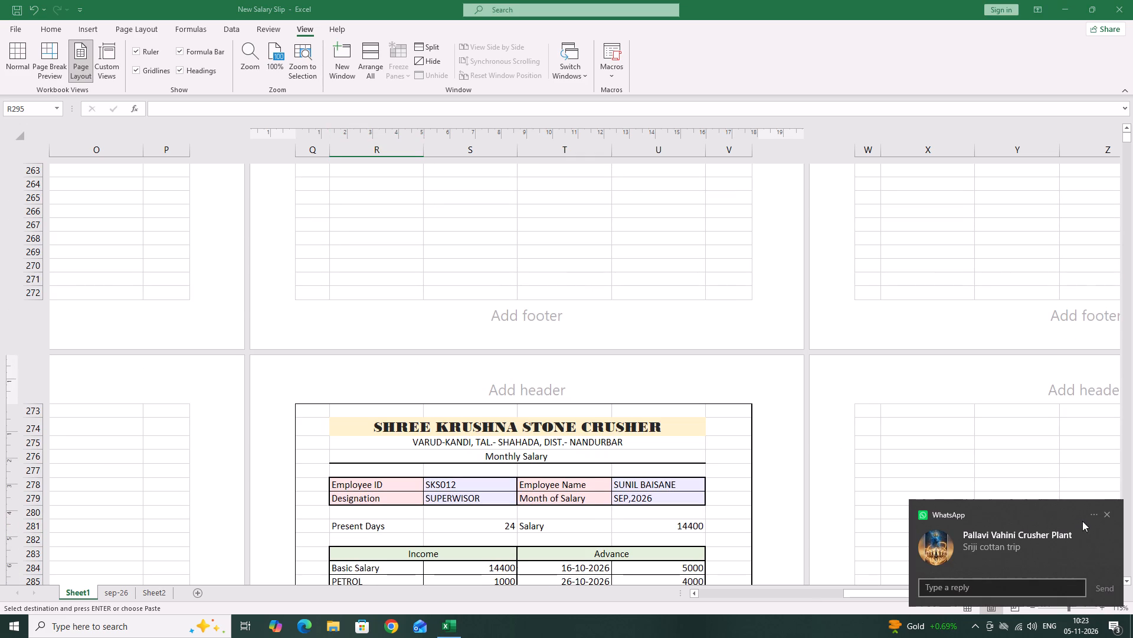
left_click(1108, 515)
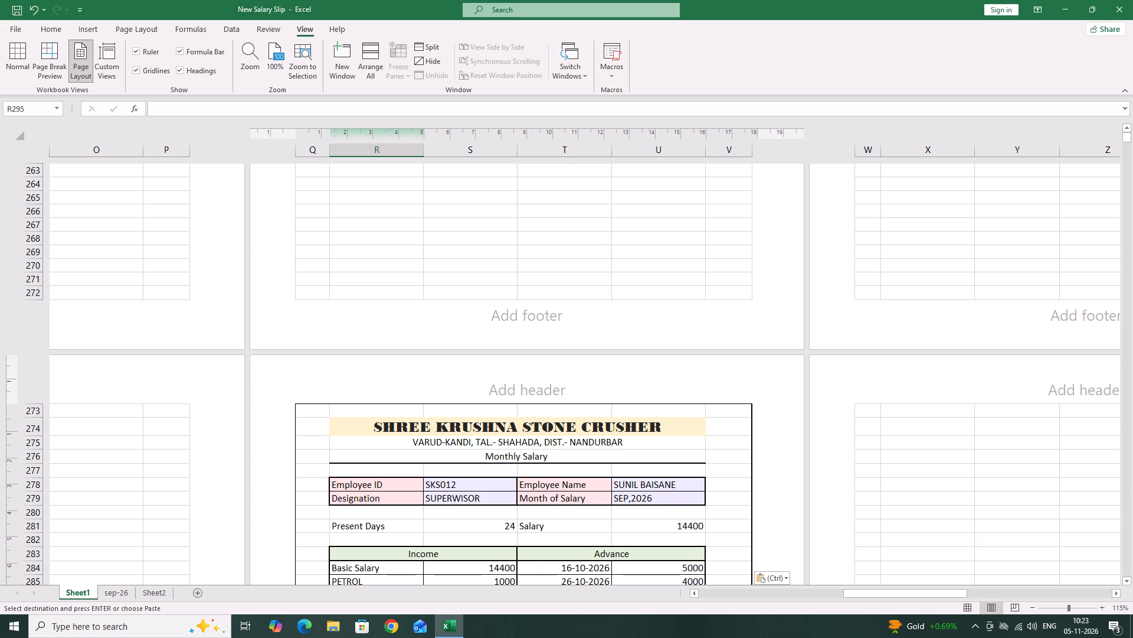
Set the Month of Salary in cell U279 of the pasted slip to OCT-26.
scroll(575, 515, "down", 4)
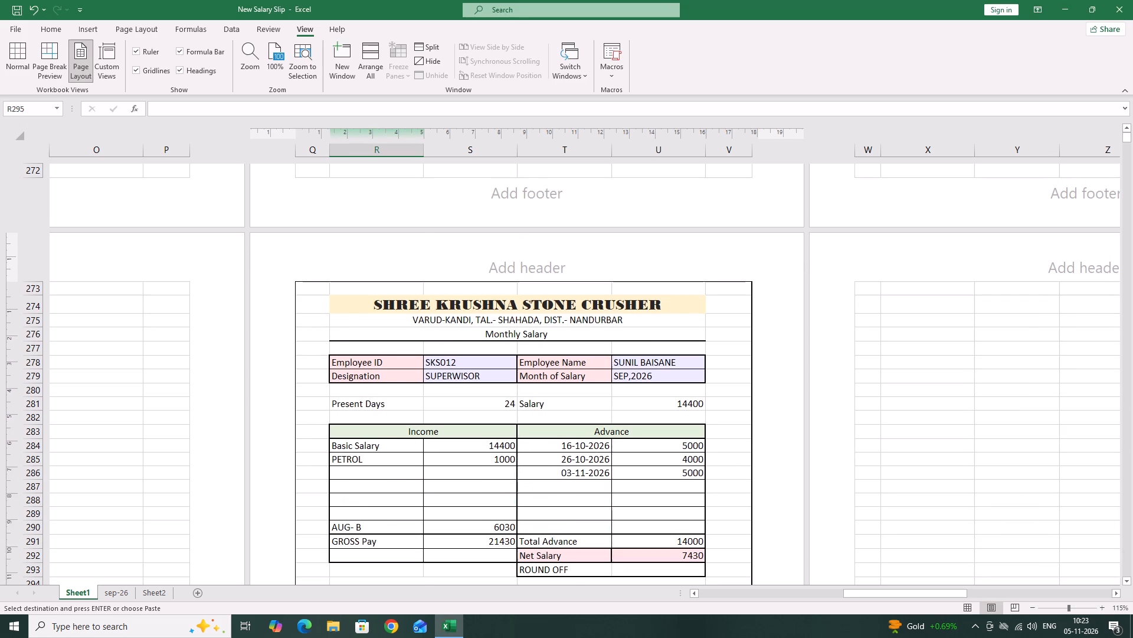
left_click(631, 228)
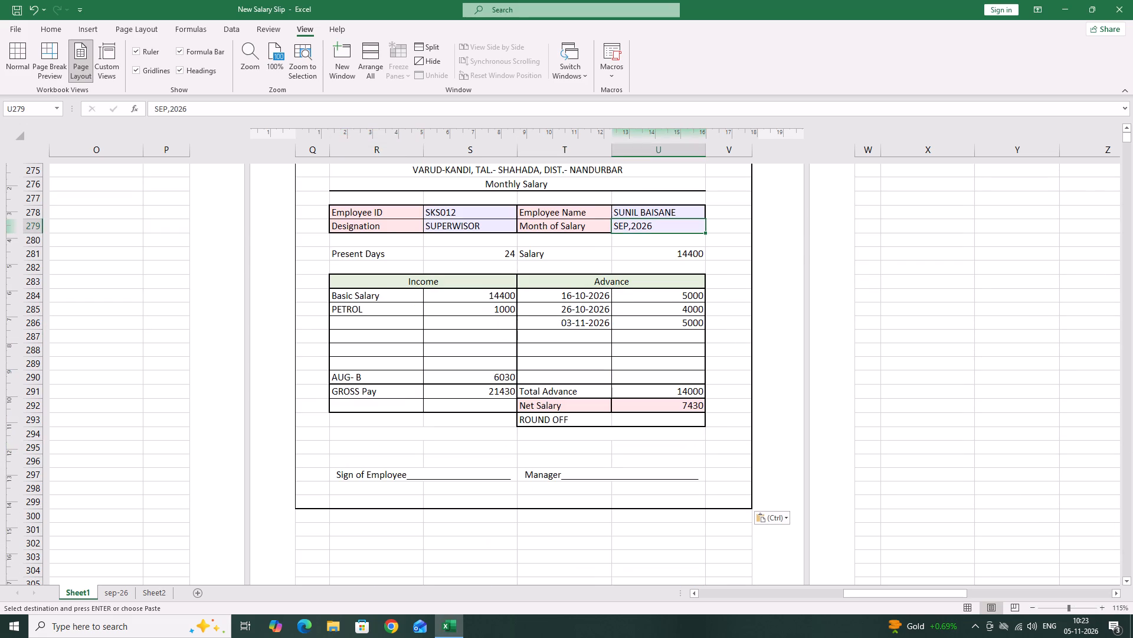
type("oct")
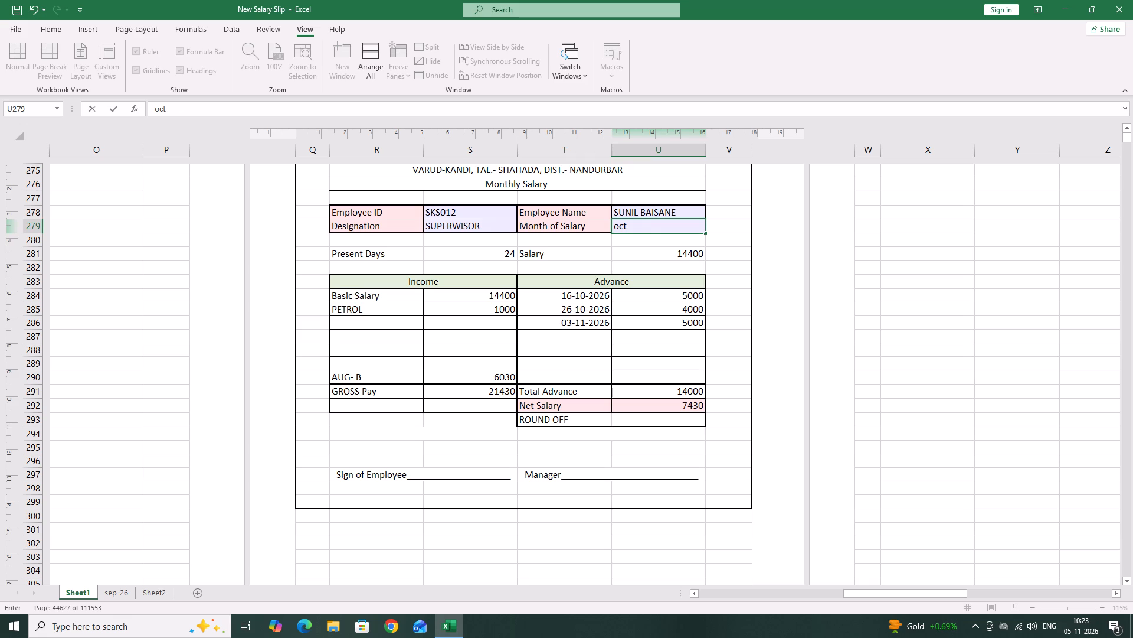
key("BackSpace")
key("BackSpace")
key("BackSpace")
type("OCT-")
Set the Month of Salary in the pasted slip to OCT-26.
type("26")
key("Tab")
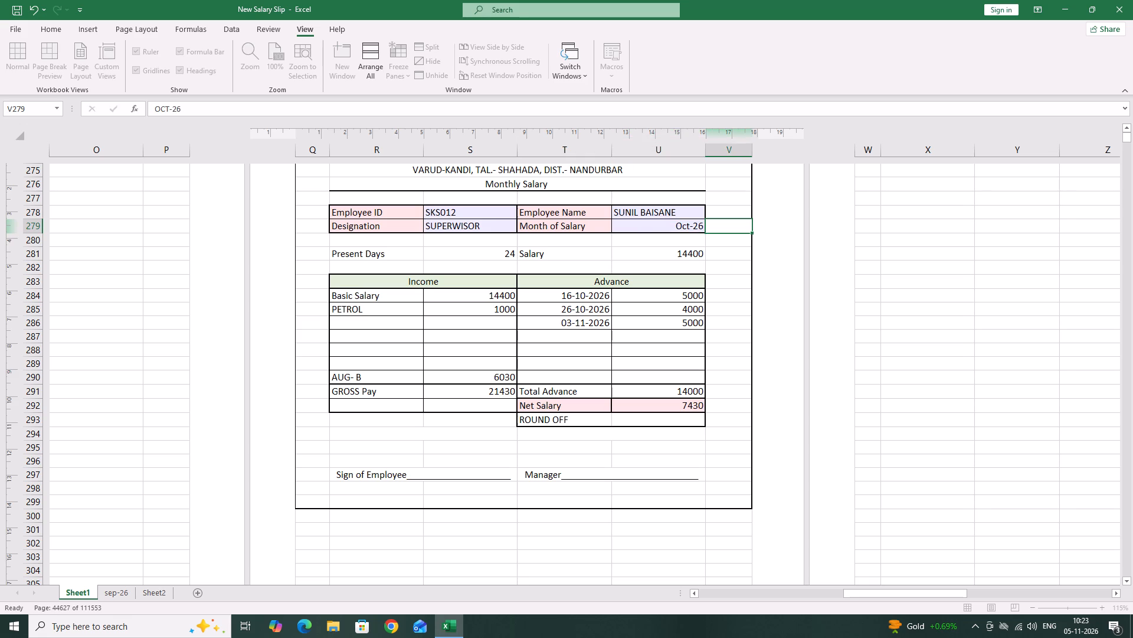
left_click(643, 228)
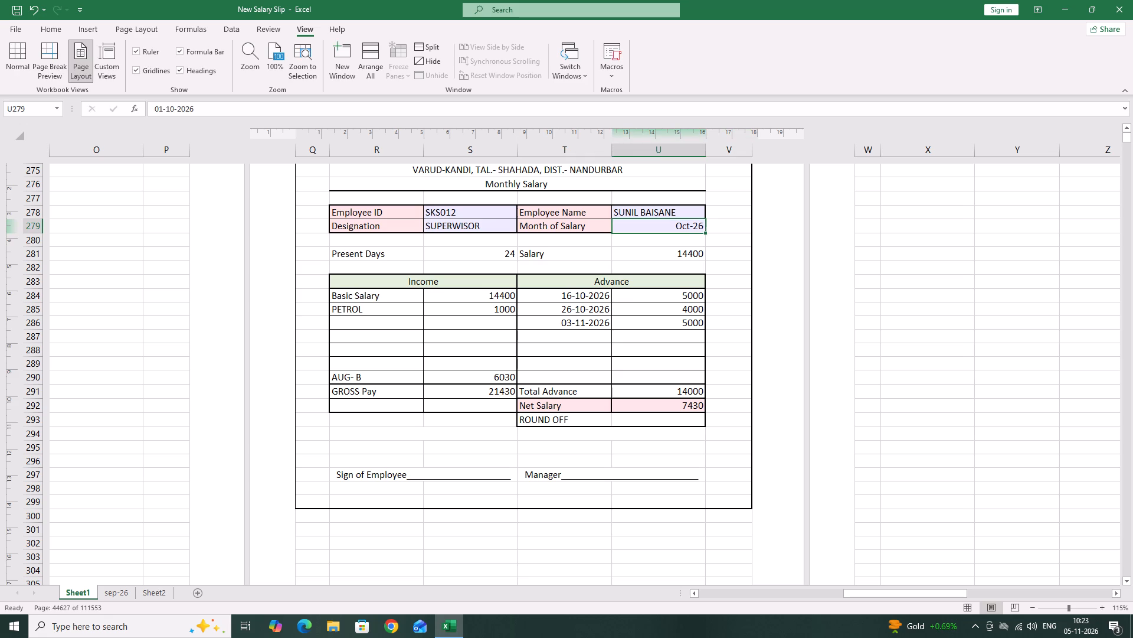
double_click(643, 228)
left_click_drag(644, 228, 728, 229)
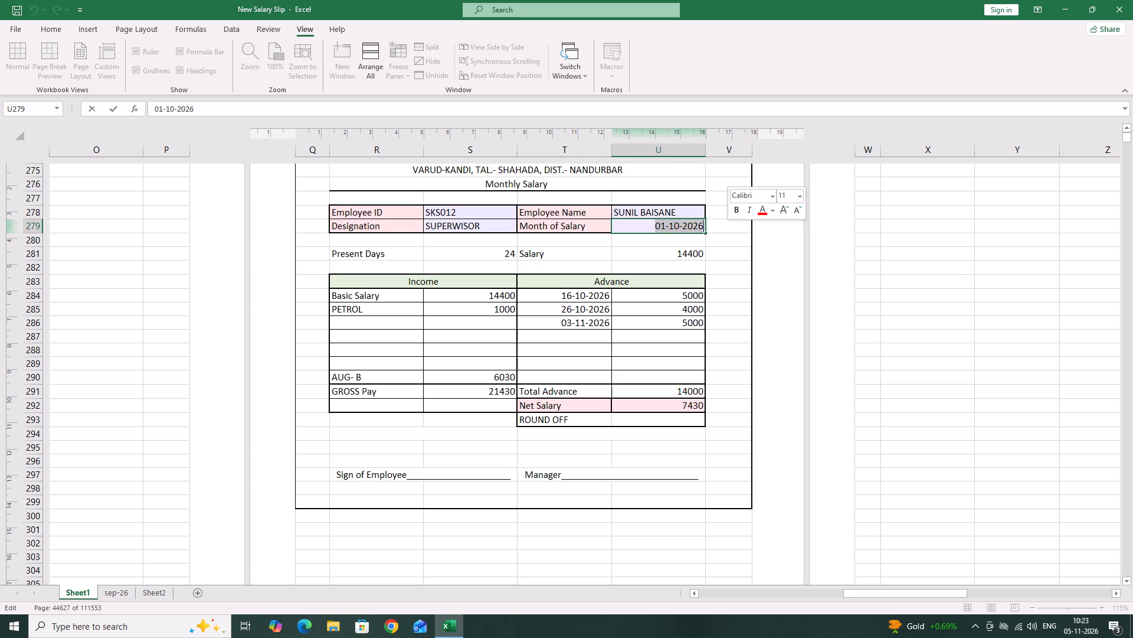
type("OC")
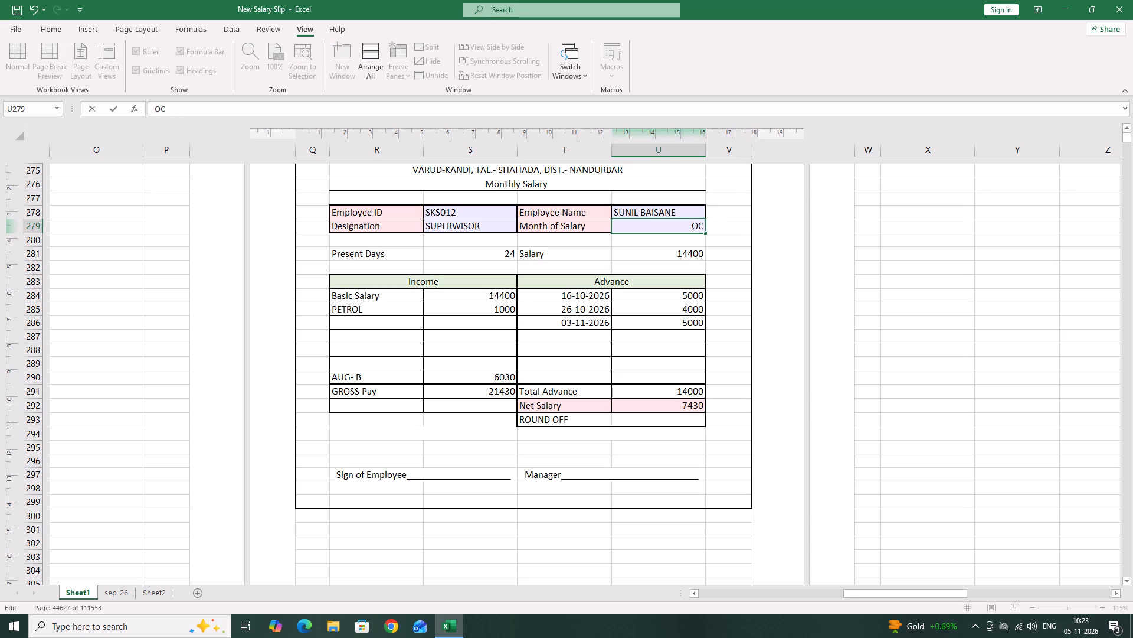
type("T-26")
key("Return")
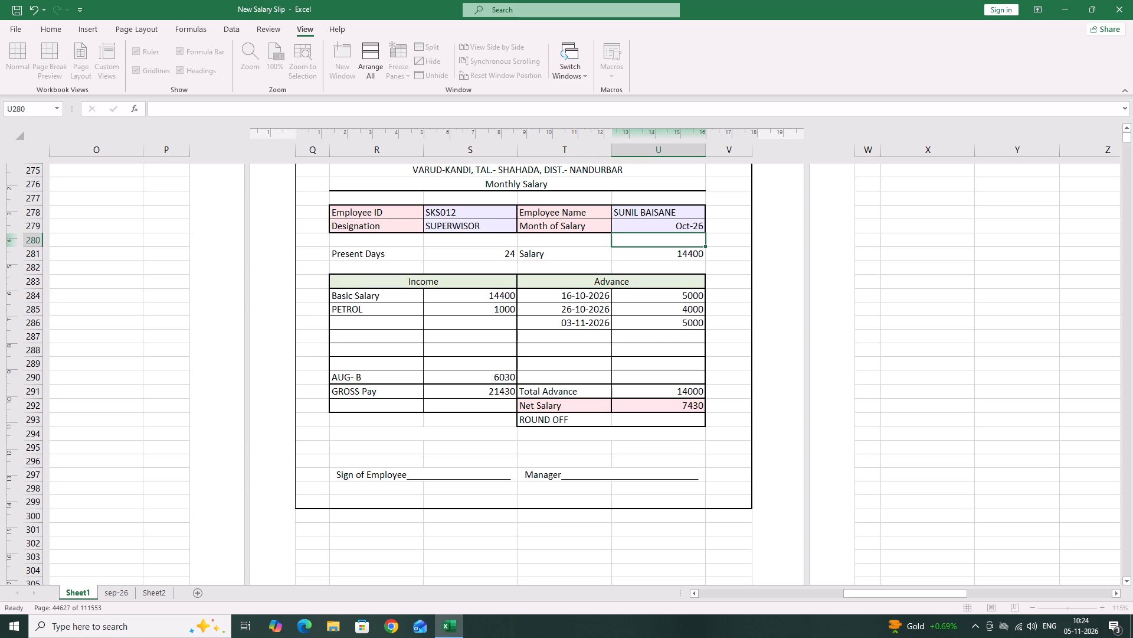
Left-align the Month of Salary value in cell U279 of the new slip.
left_click(674, 229)
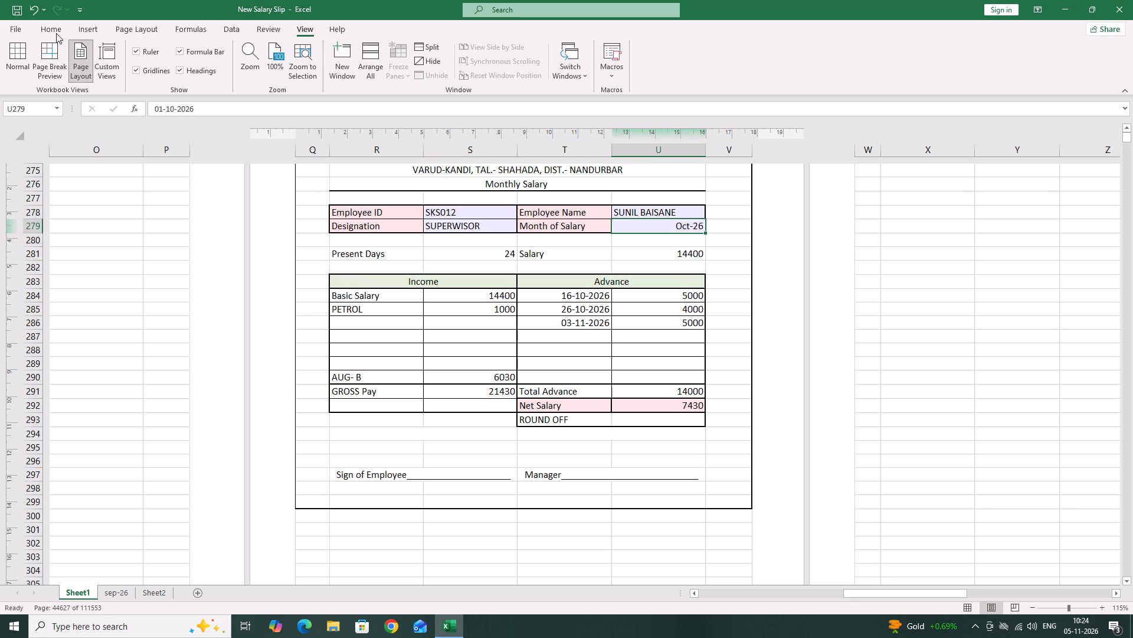
left_click(56, 33)
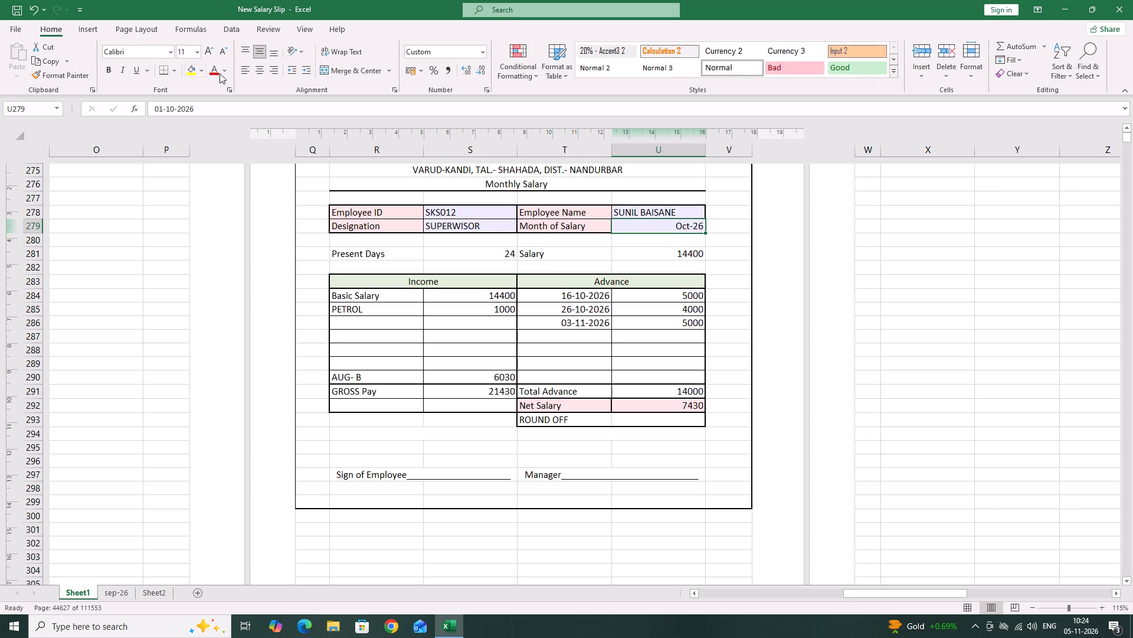
left_click(240, 76)
left_click(311, 335)
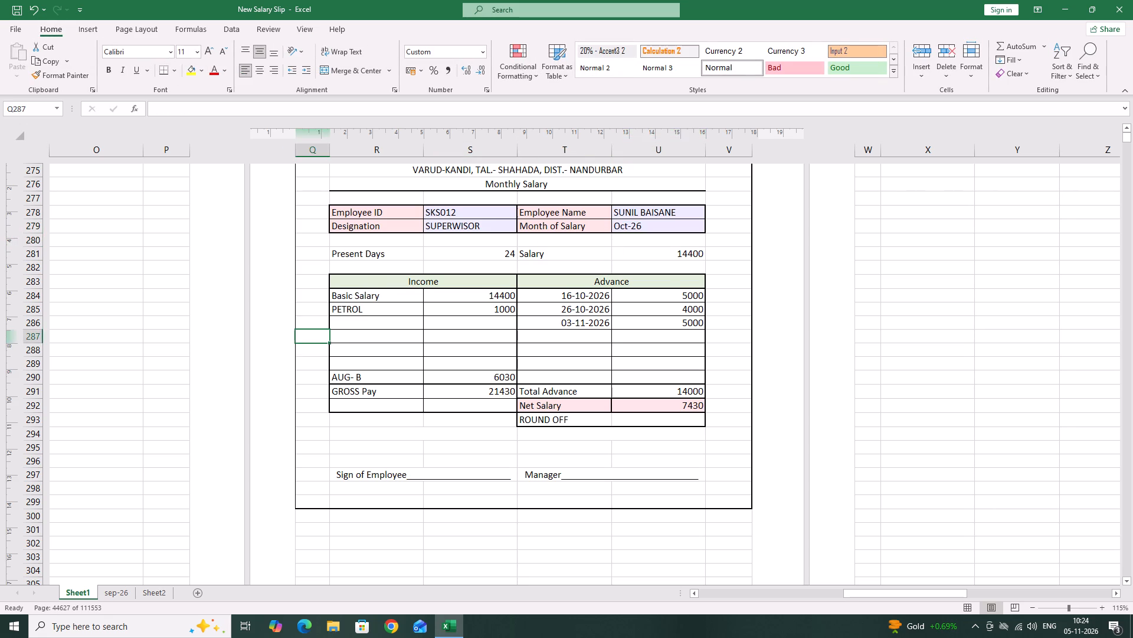
Set Present Days in the October slip to 28.
scroll(430, 320, "down", 2)
scroll(451, 336, "up", 2)
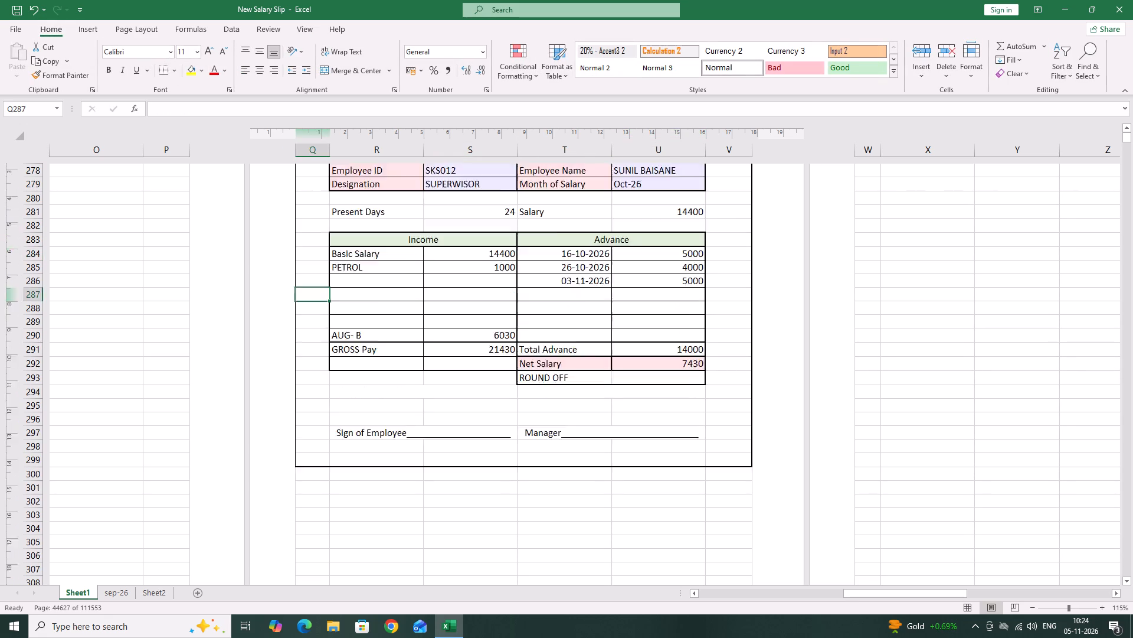
left_click(506, 254)
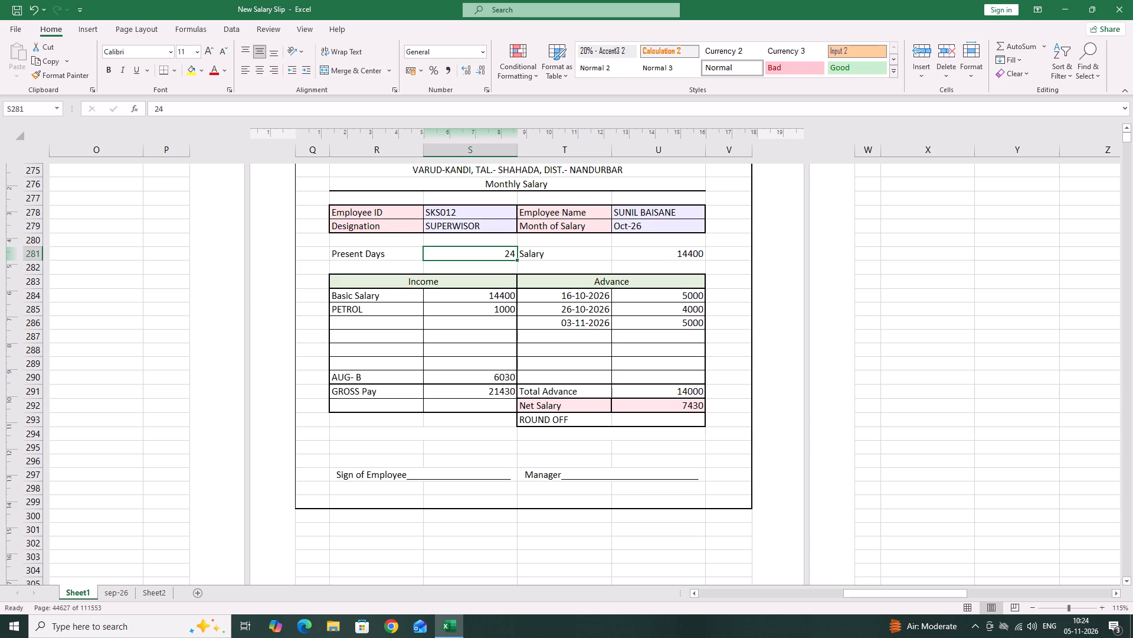
type("28")
key("Return")
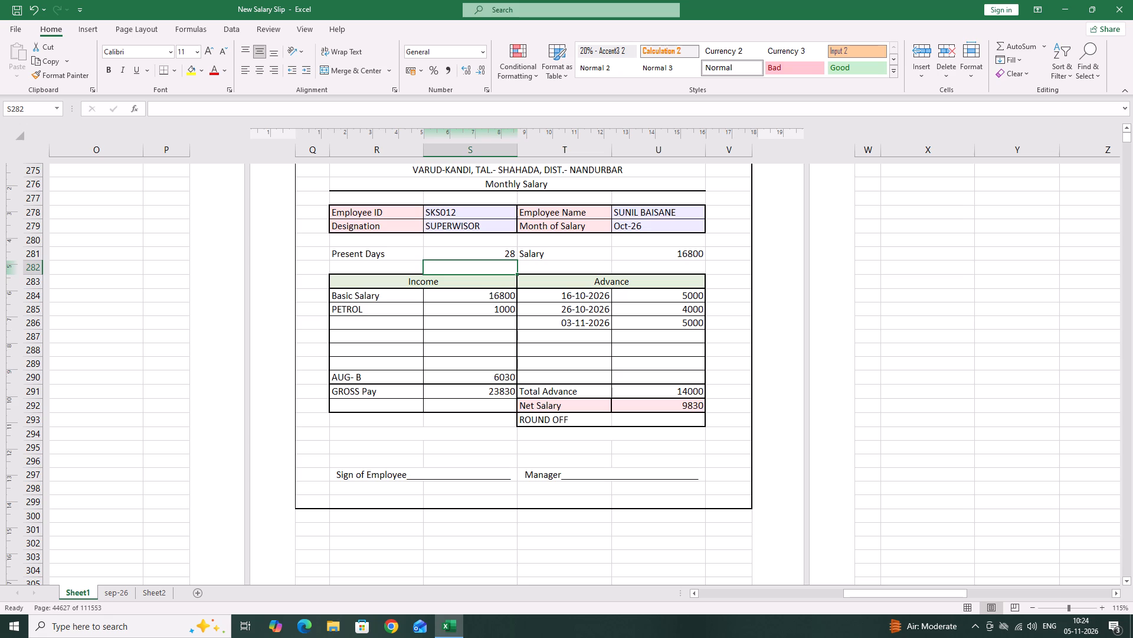
Clear the three advance dates and their amounts from the October slip's Advance table, cells T284 to U286.
scroll(490, 360, "up", 4)
scroll(490, 361, "down", 2)
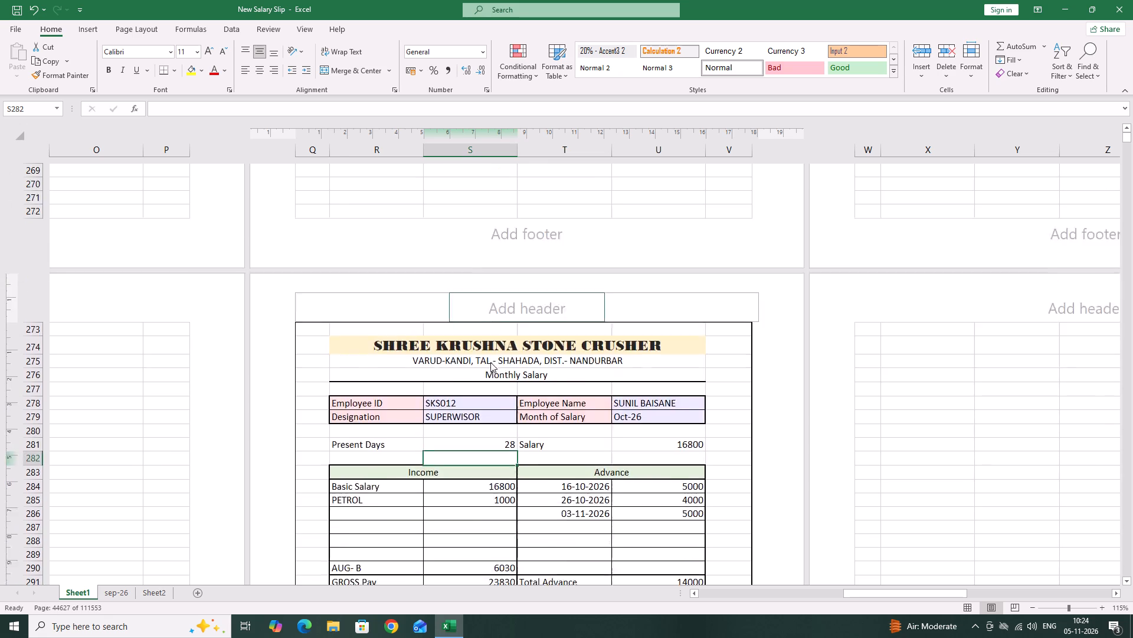
scroll(490, 362, "down", 3)
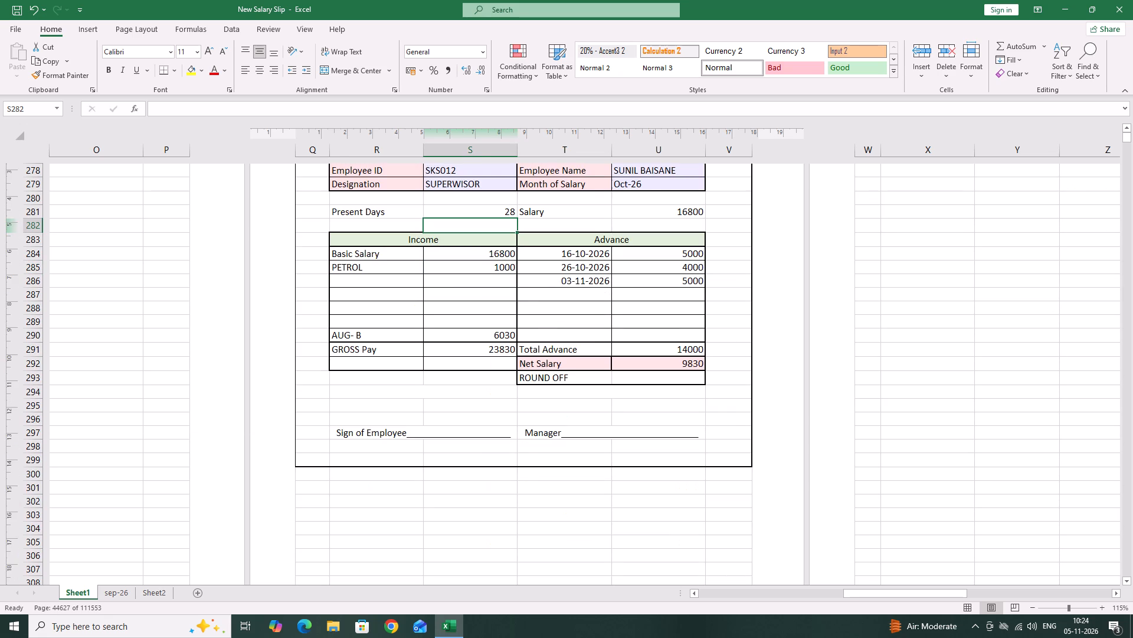
left_click_drag(560, 255, 670, 279)
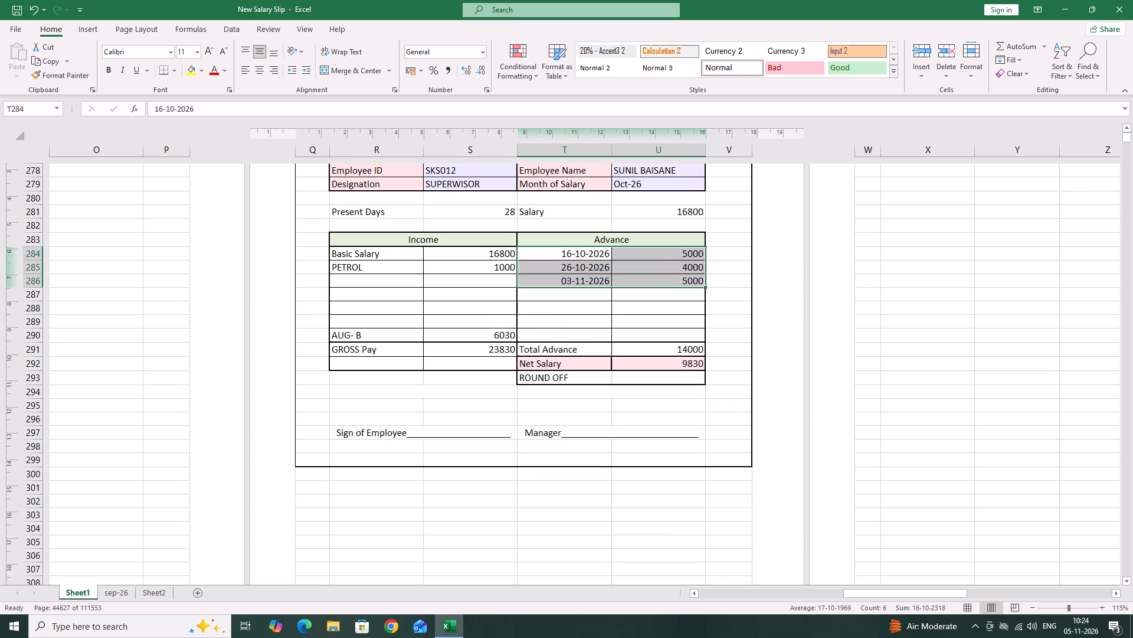
key("Delete")
left_click(608, 386)
Save the salary slip workbook.
scroll(608, 386, "up", 6)
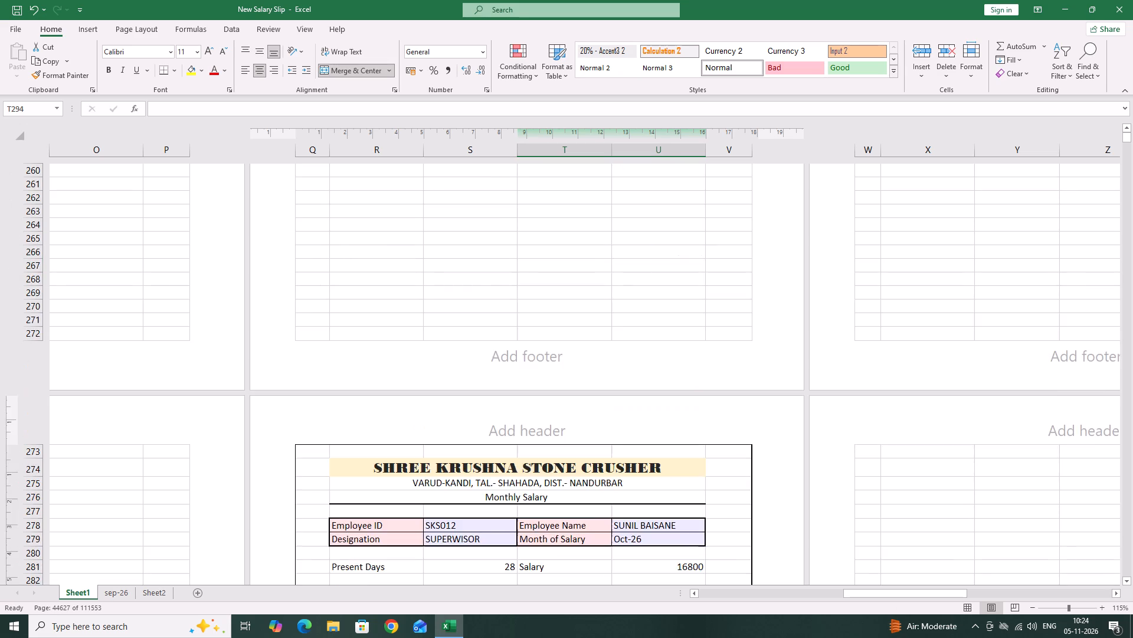
scroll(608, 386, "up", 10)
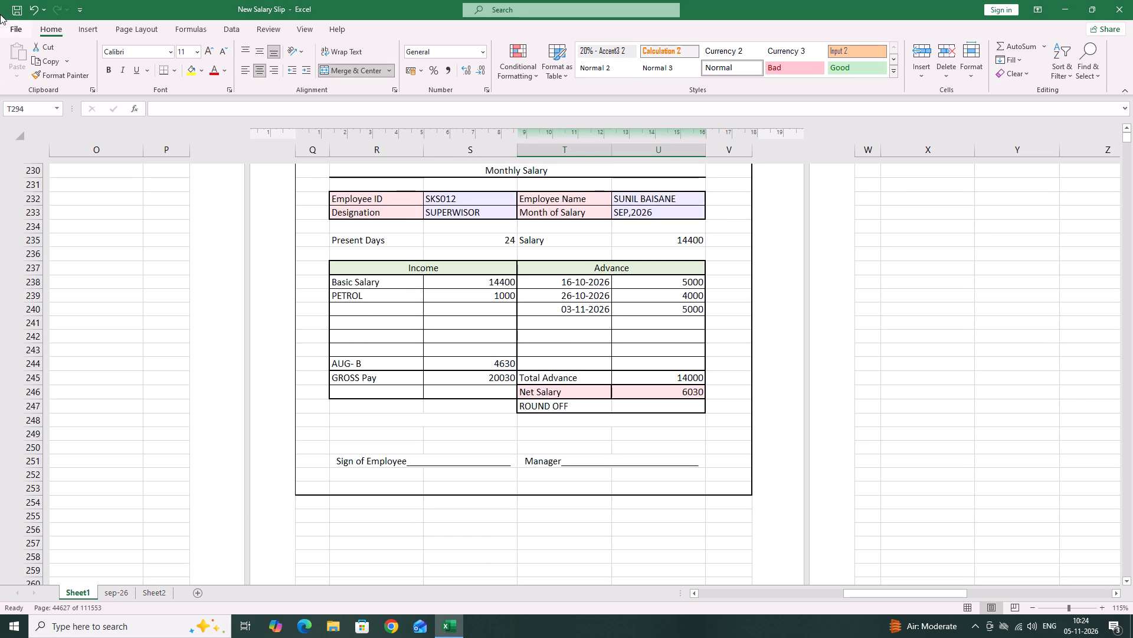
triple_click(17, 17)
left_click(17, 17)
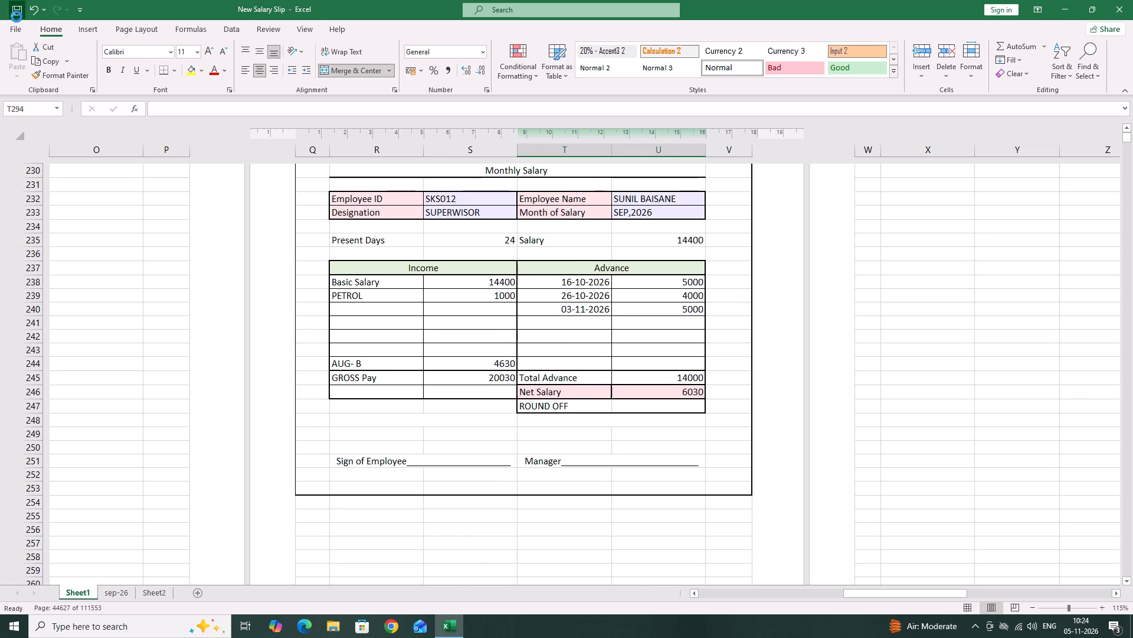
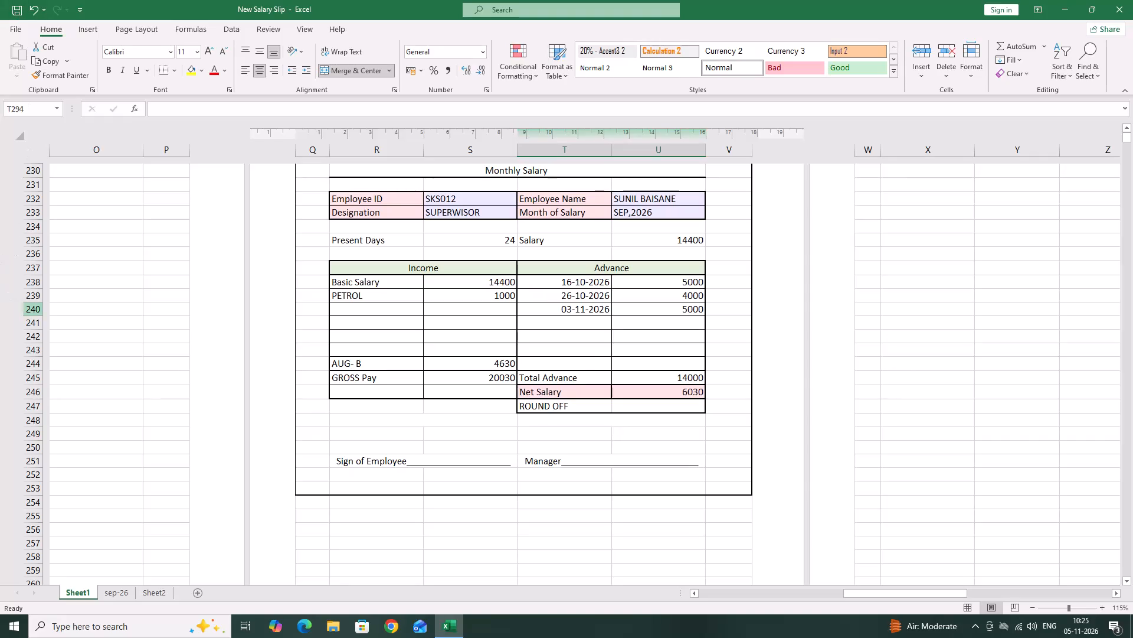
Save the salary slip workbook again.
left_click(16, 13)
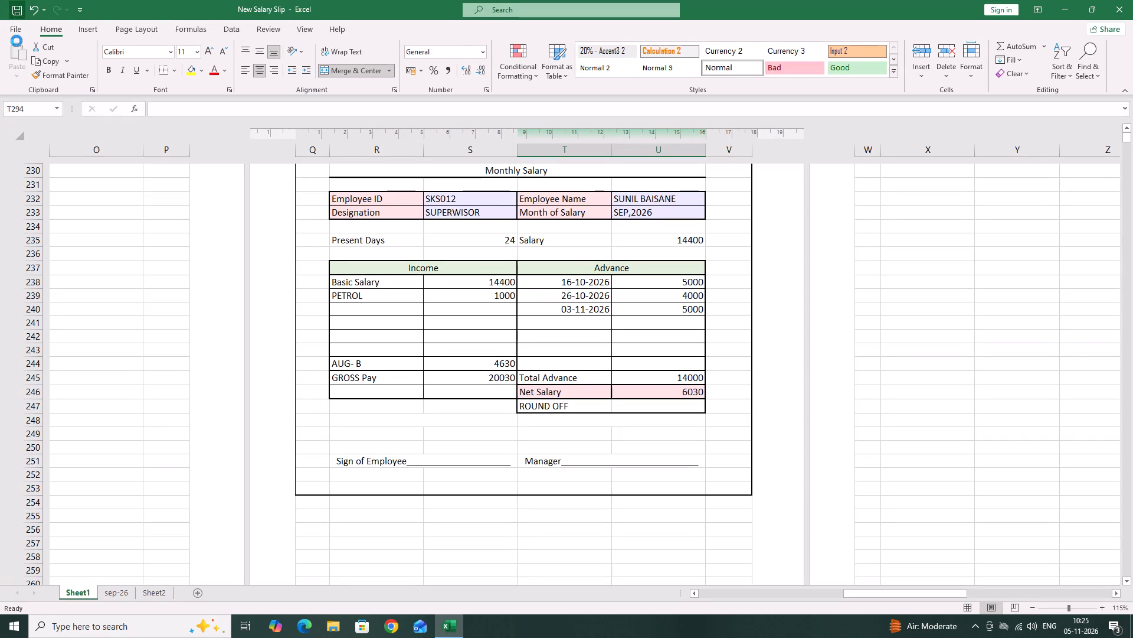
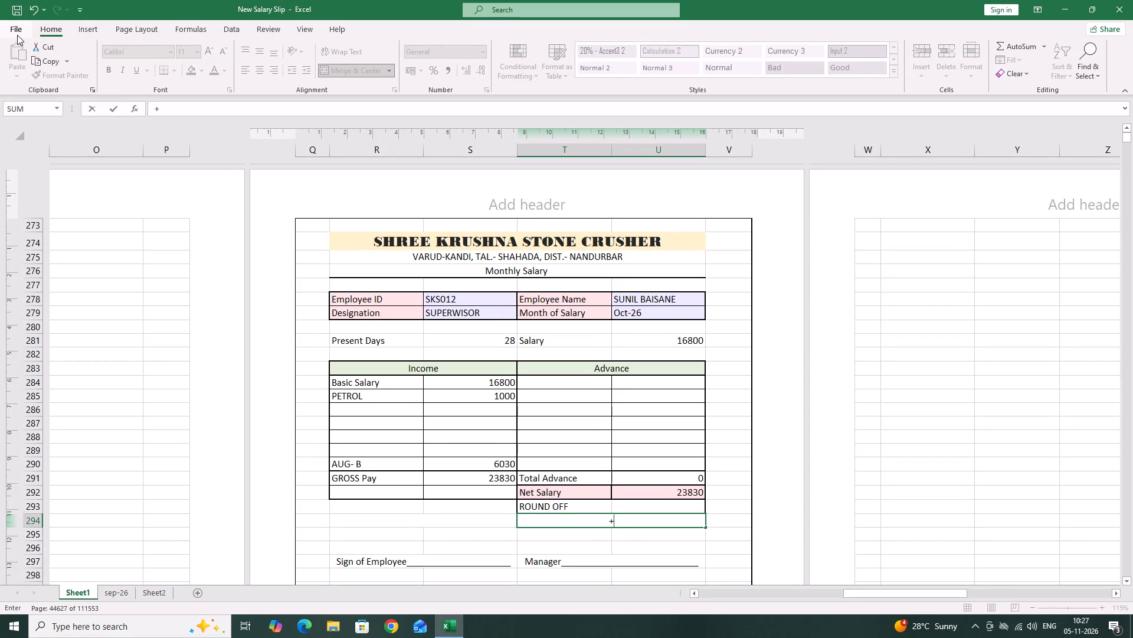
Discard the stray plus sign being entered in the merged cell below ROUND OFF.
key("Escape")
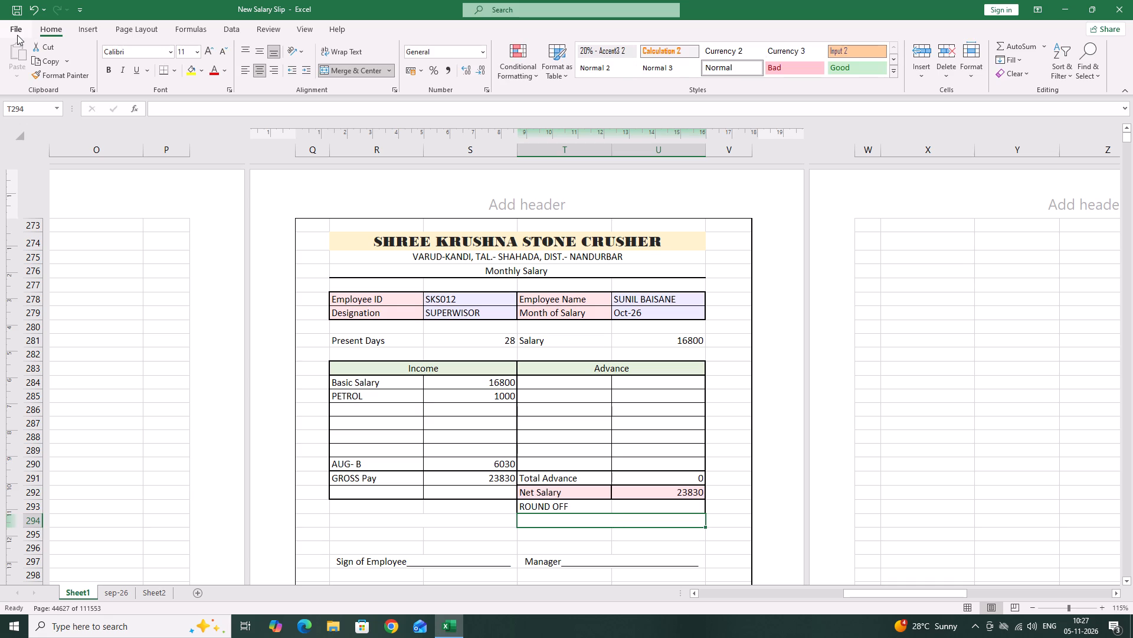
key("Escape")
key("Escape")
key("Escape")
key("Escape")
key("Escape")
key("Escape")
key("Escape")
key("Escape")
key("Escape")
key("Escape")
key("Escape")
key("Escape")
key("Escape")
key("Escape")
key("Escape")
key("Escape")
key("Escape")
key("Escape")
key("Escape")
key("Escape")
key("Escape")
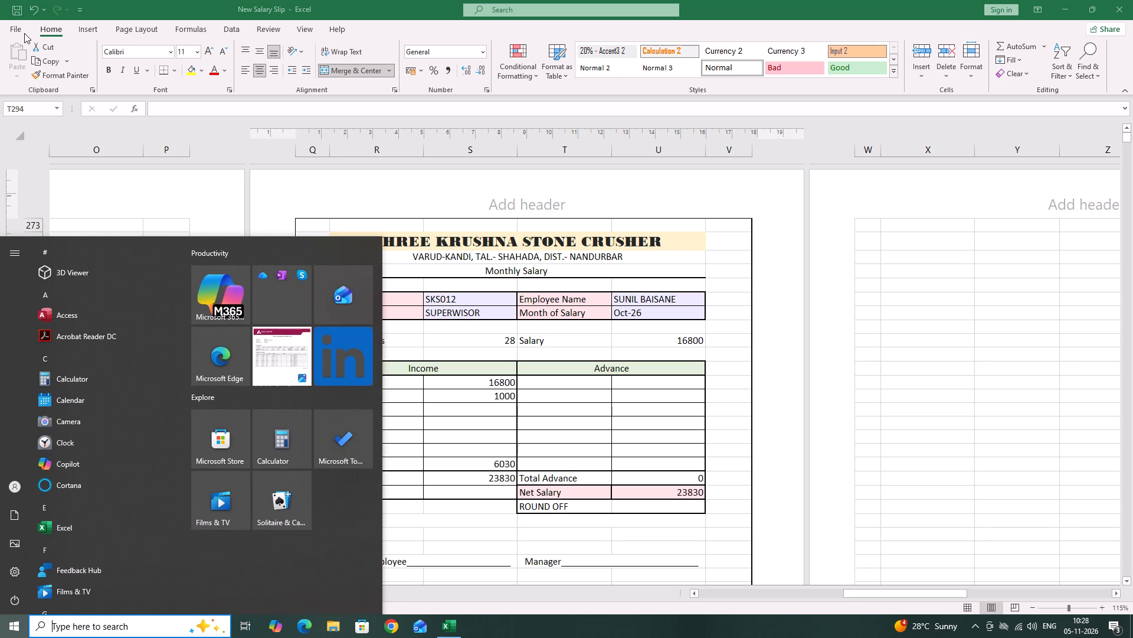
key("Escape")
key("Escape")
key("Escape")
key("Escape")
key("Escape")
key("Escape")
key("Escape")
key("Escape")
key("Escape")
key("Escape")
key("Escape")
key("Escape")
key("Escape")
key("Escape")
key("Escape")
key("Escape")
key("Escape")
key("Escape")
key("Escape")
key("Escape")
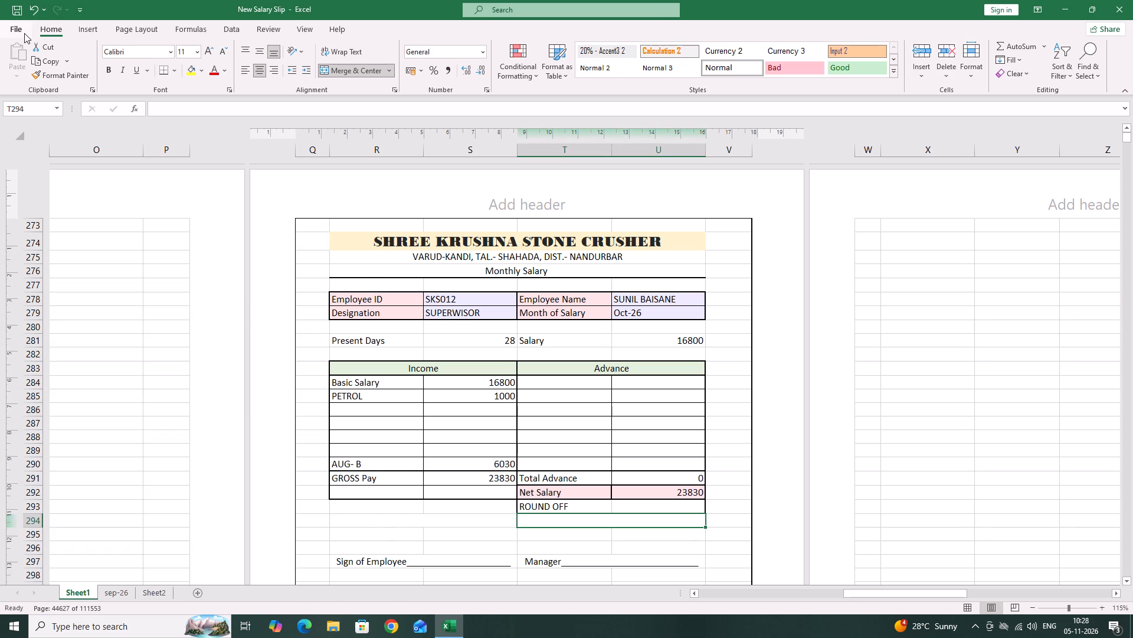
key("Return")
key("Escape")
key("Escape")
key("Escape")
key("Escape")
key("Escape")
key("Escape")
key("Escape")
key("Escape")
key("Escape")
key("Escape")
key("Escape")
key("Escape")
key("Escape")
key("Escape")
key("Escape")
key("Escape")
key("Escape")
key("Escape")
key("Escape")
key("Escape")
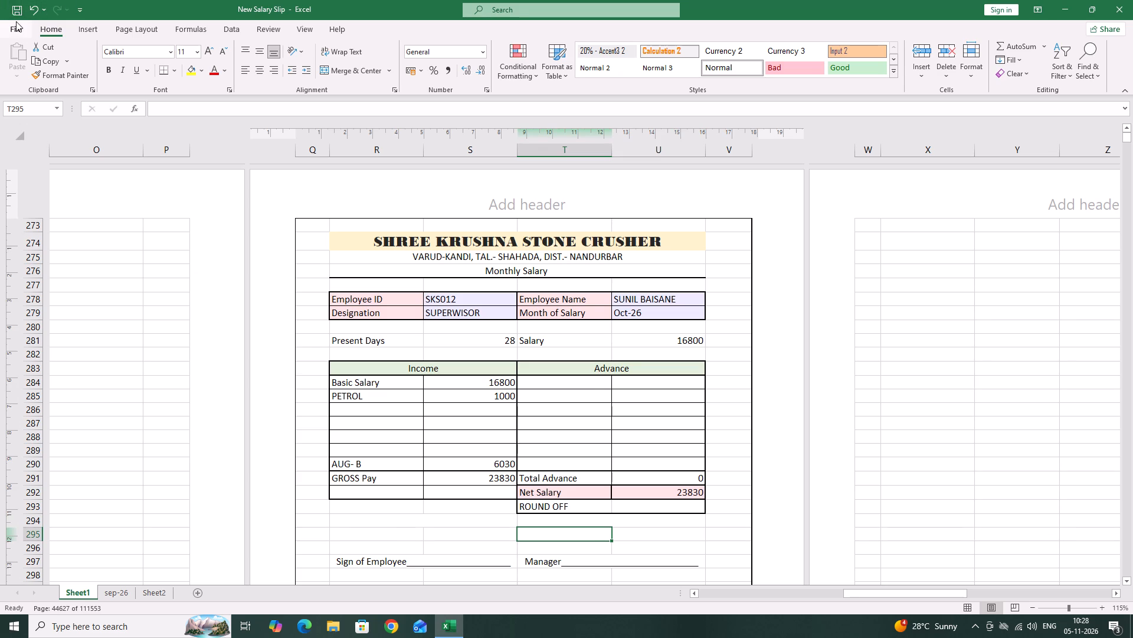
Save the salary slip workbook.
left_click(17, 11)
Check the formula behind the Salary amount beside Present Days in the October slip.
left_click(672, 340)
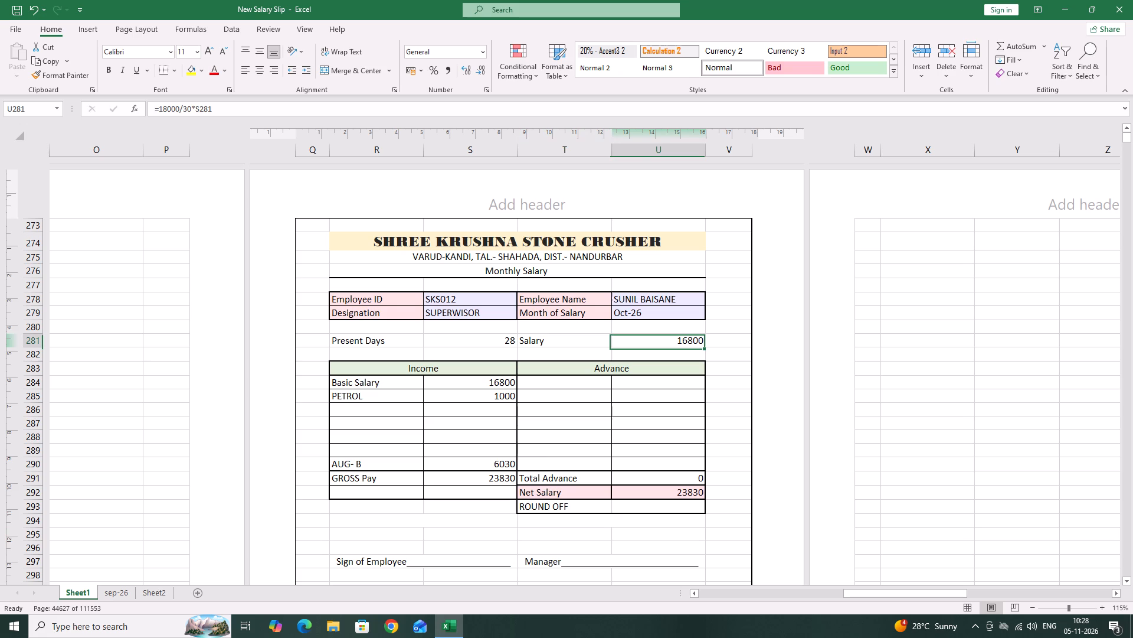
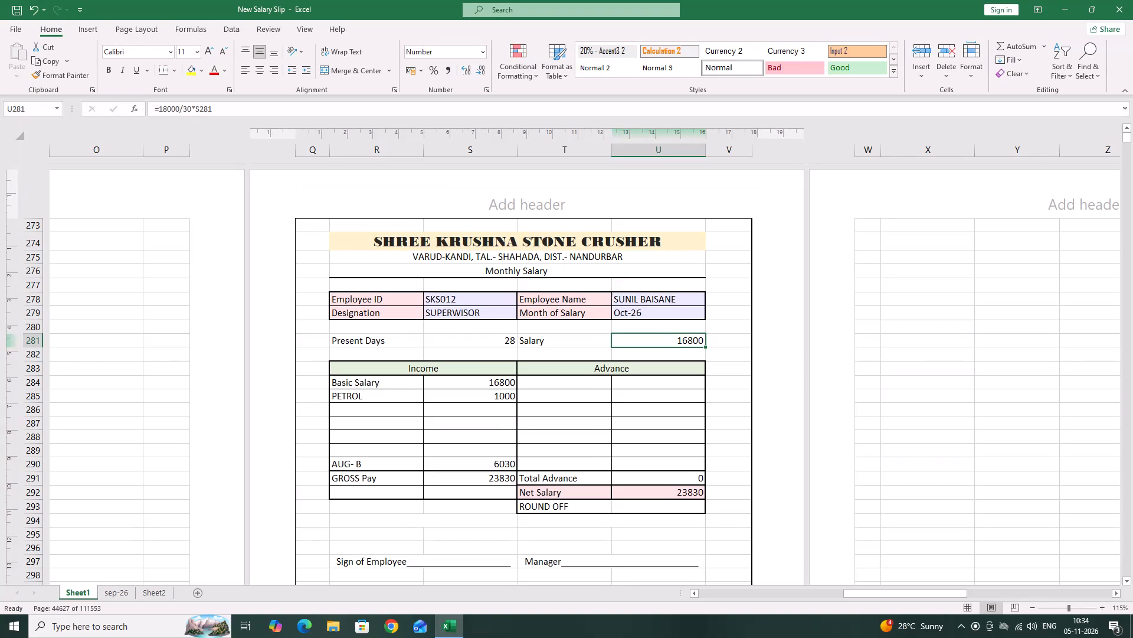
Compare the Salary formula in the supervisor's September slip on the sep-26 sheet with the September slip on Sheet1.
left_click(129, 599)
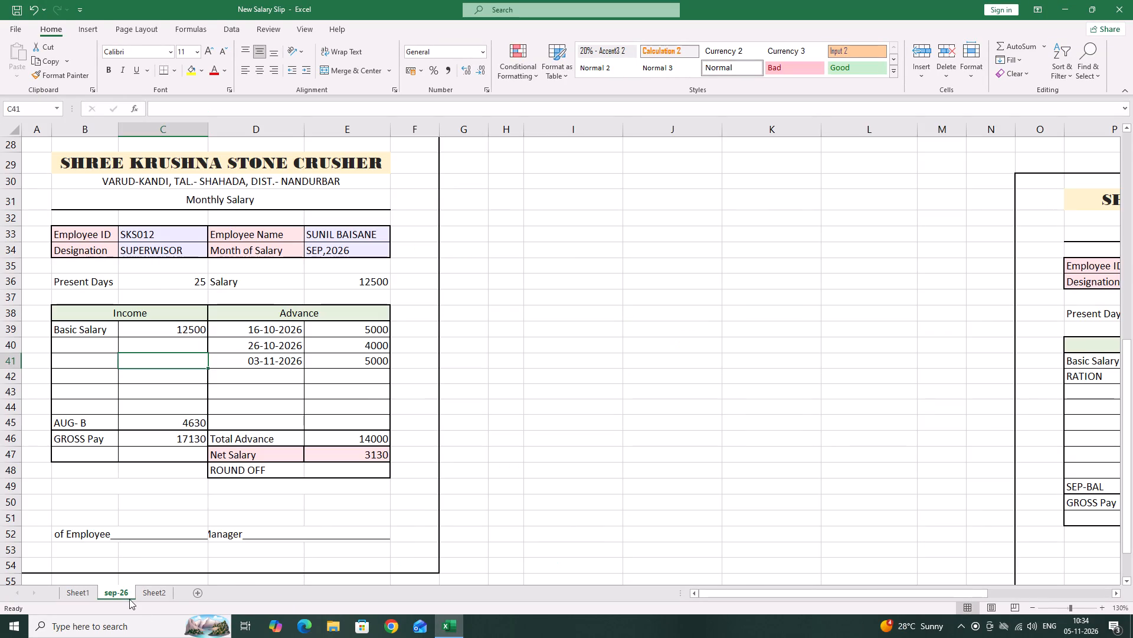
left_click(341, 287)
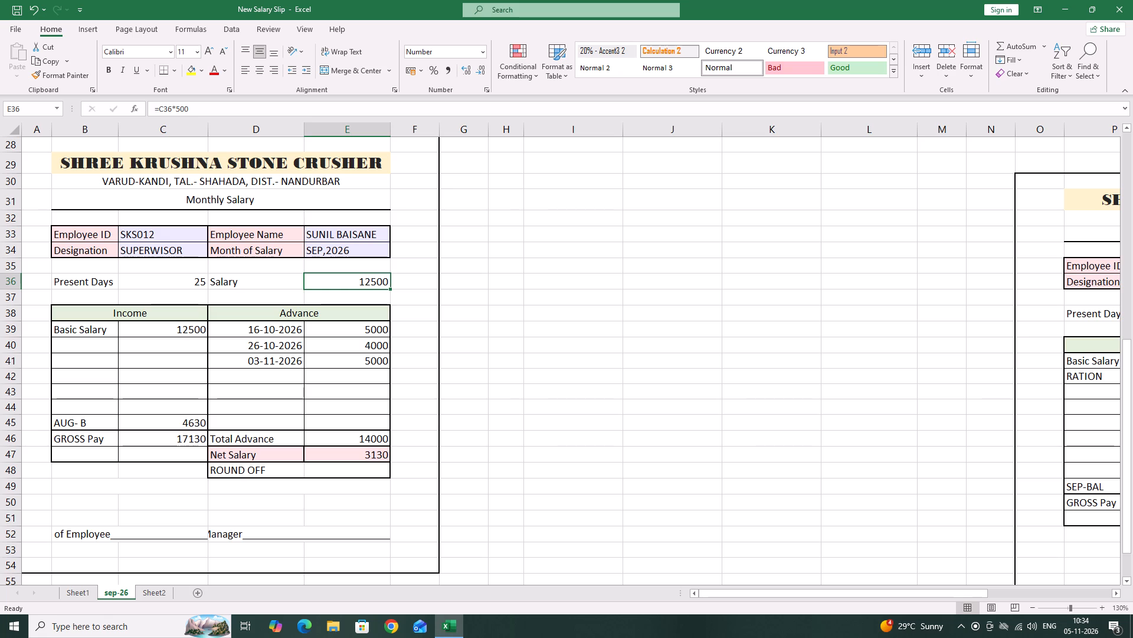
left_click(72, 589)
scroll(234, 475, "up", 16)
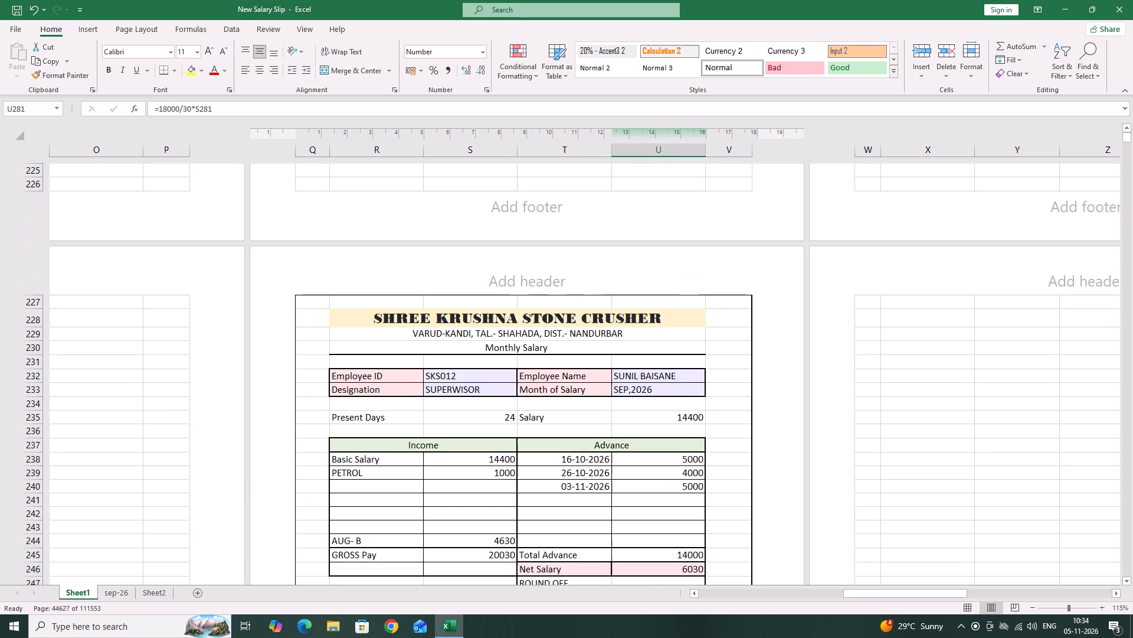
scroll(248, 468, "down", 1)
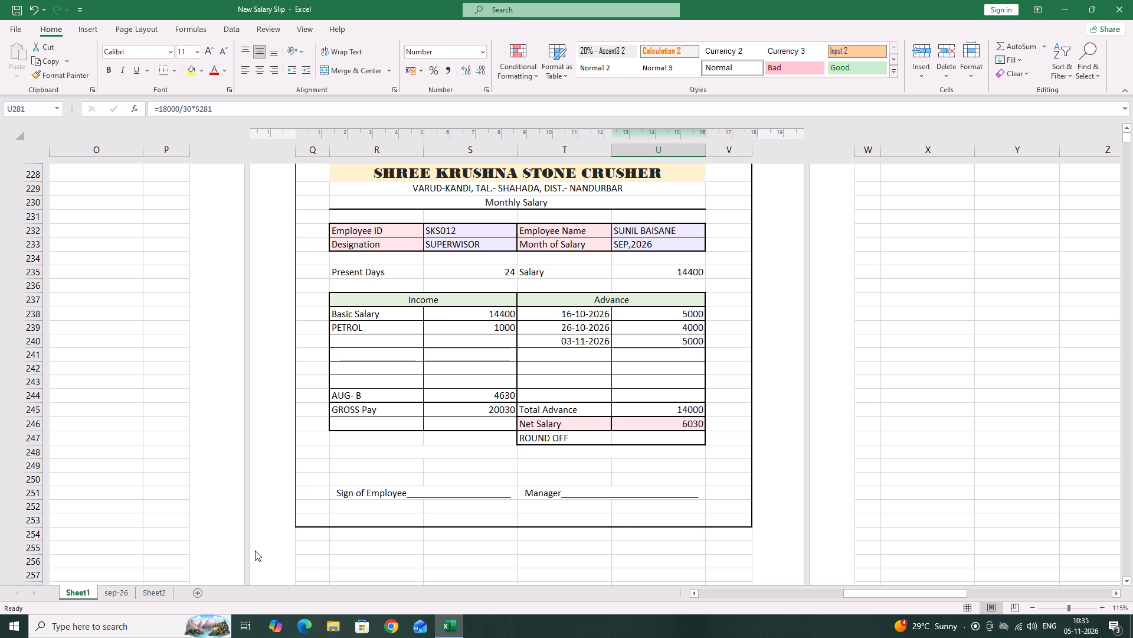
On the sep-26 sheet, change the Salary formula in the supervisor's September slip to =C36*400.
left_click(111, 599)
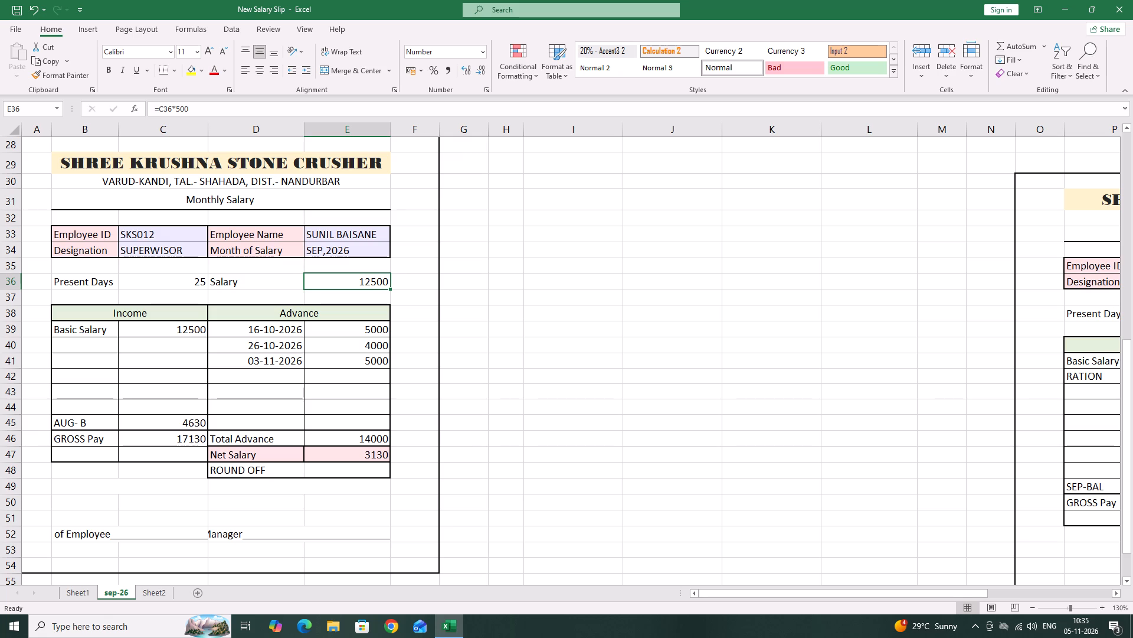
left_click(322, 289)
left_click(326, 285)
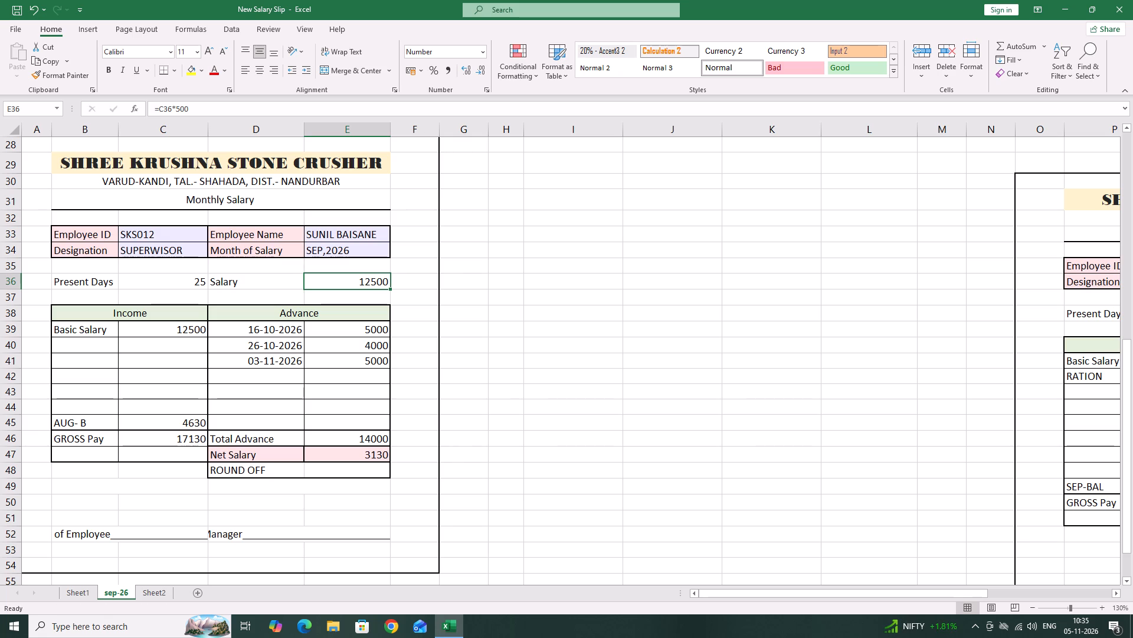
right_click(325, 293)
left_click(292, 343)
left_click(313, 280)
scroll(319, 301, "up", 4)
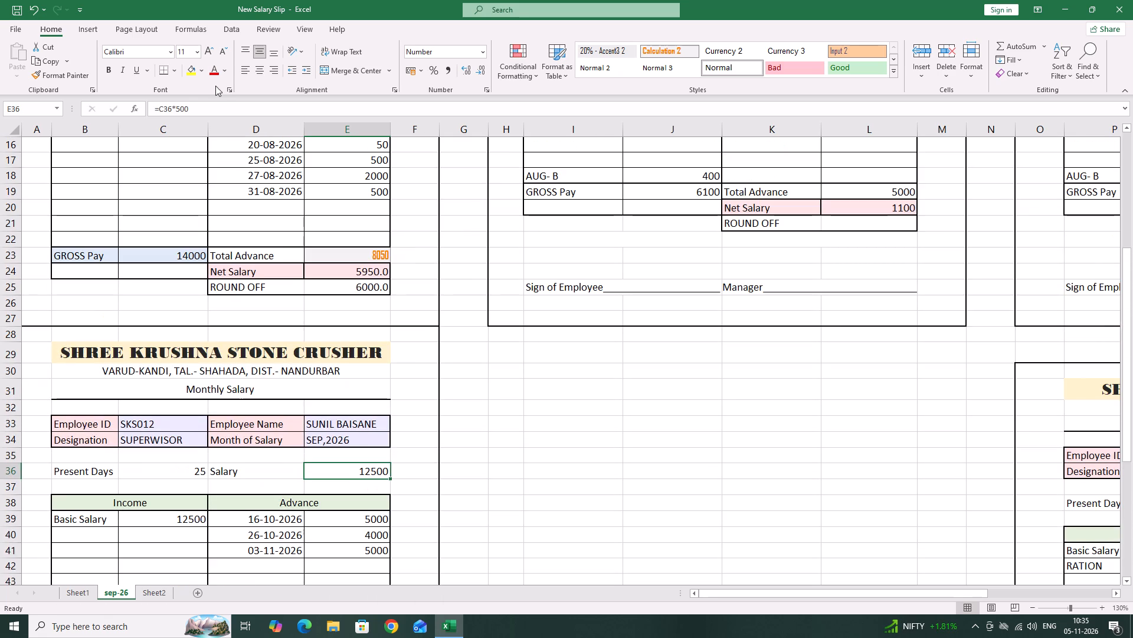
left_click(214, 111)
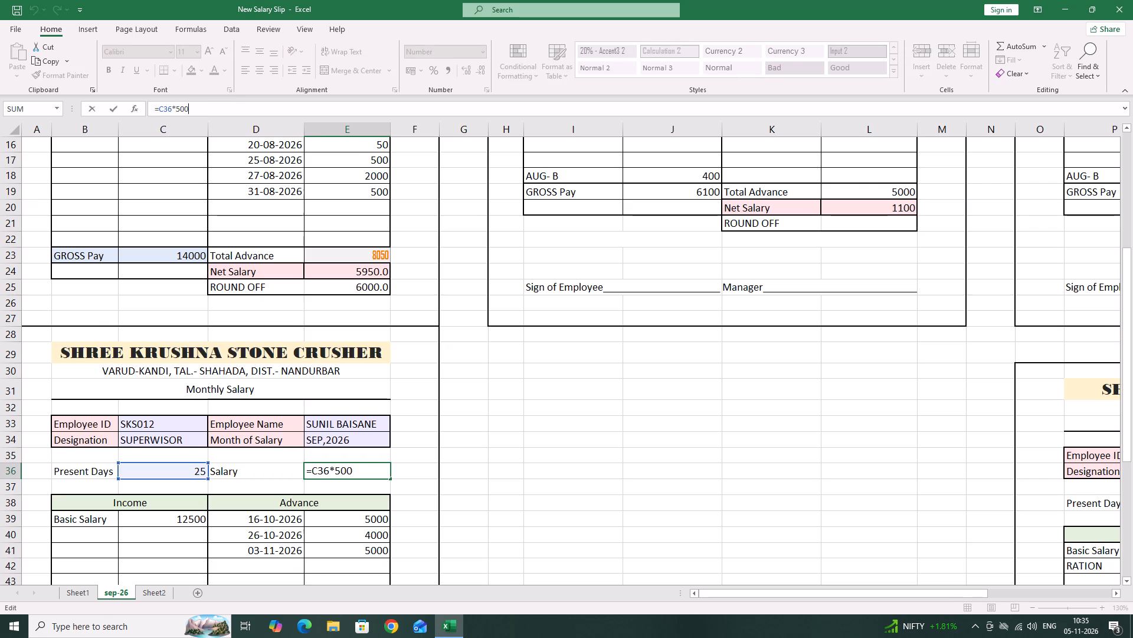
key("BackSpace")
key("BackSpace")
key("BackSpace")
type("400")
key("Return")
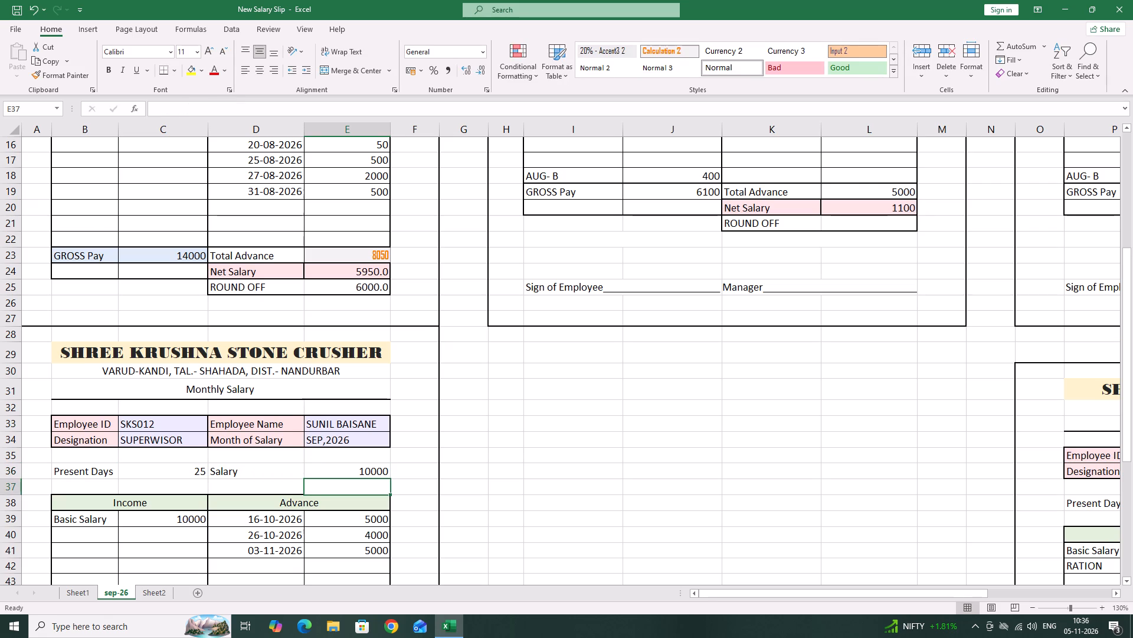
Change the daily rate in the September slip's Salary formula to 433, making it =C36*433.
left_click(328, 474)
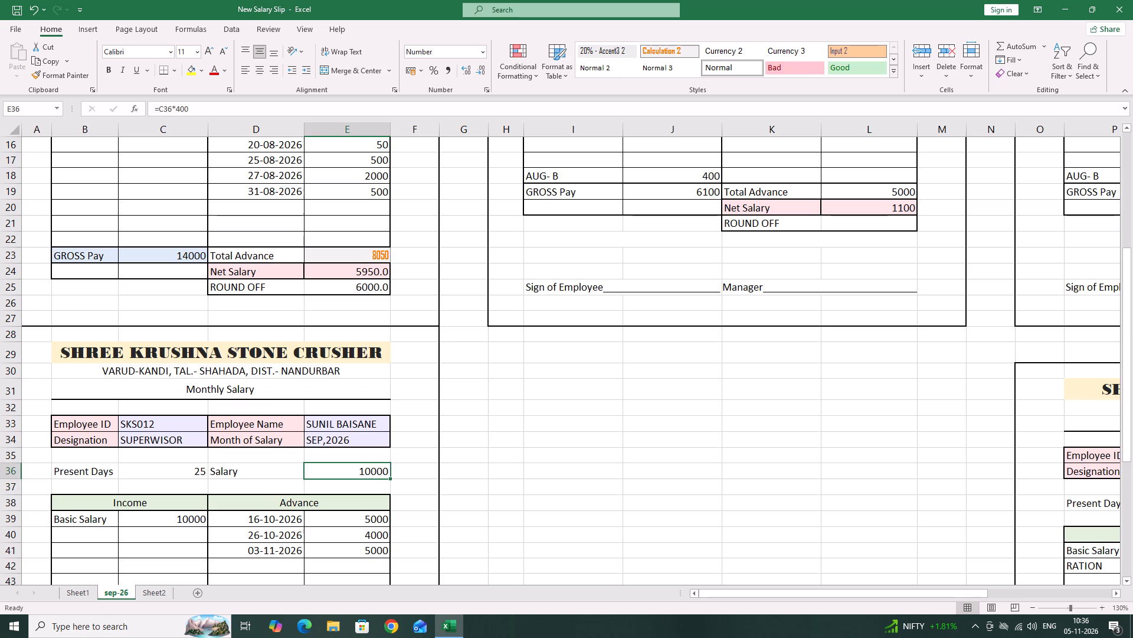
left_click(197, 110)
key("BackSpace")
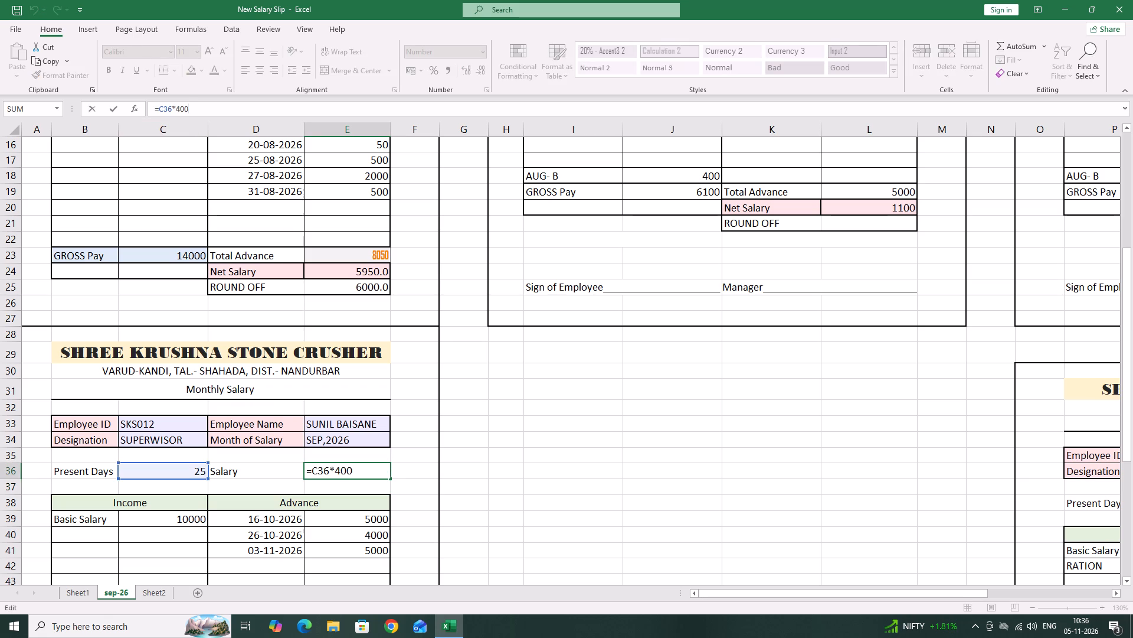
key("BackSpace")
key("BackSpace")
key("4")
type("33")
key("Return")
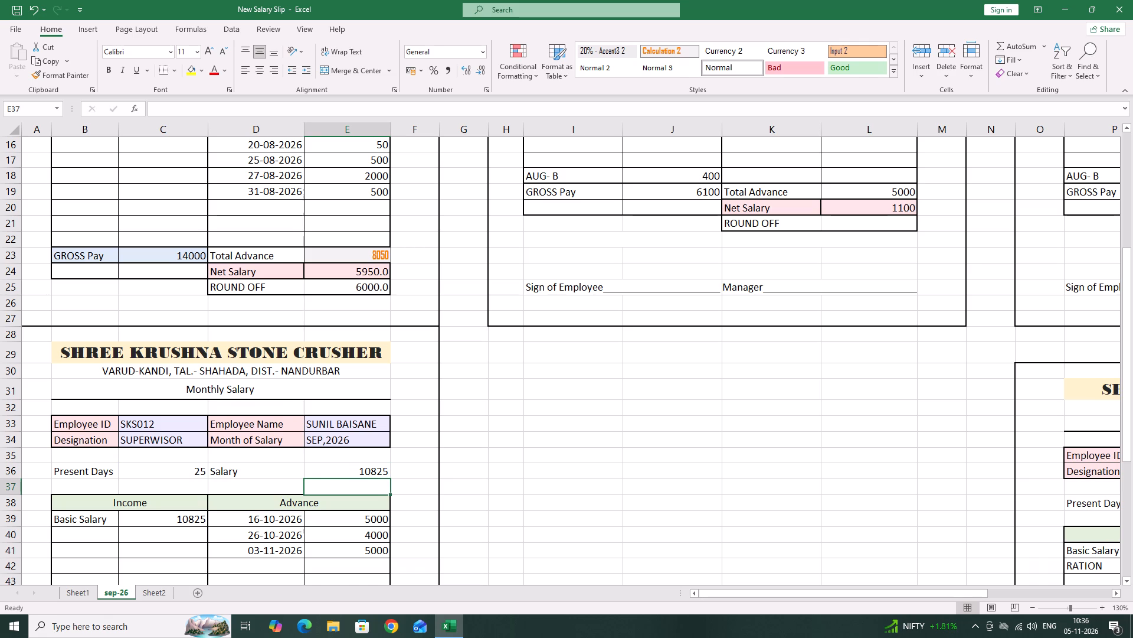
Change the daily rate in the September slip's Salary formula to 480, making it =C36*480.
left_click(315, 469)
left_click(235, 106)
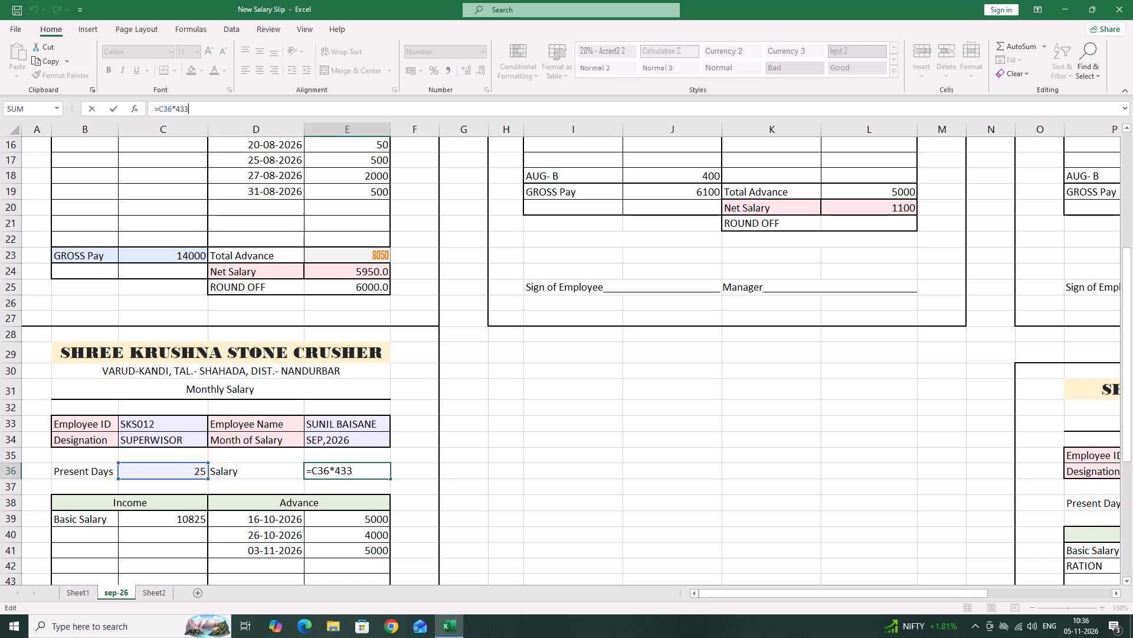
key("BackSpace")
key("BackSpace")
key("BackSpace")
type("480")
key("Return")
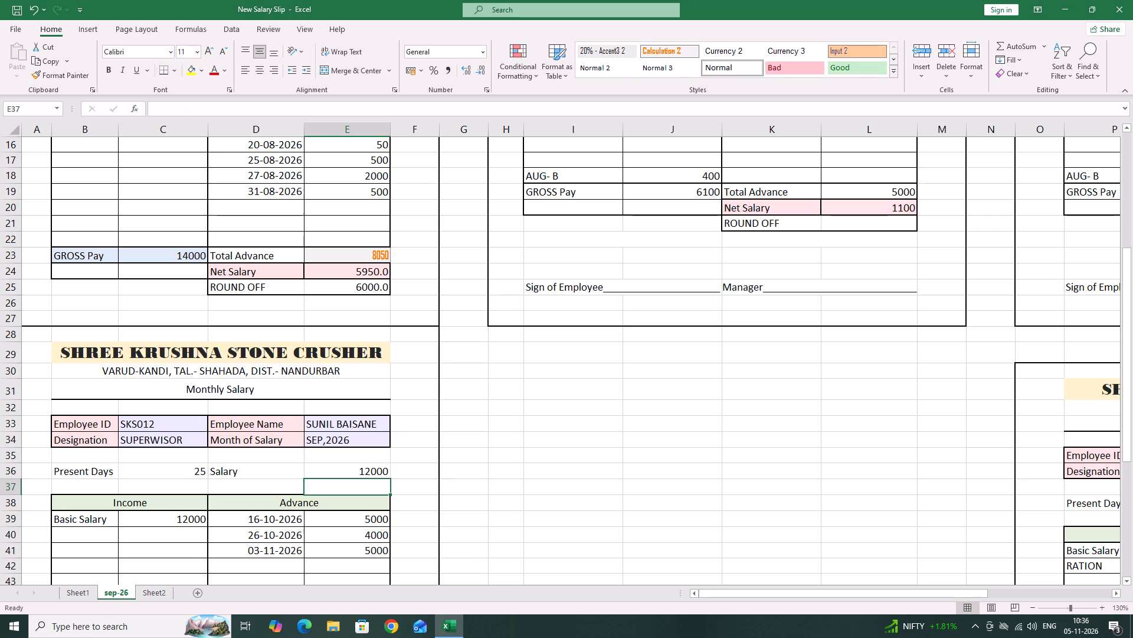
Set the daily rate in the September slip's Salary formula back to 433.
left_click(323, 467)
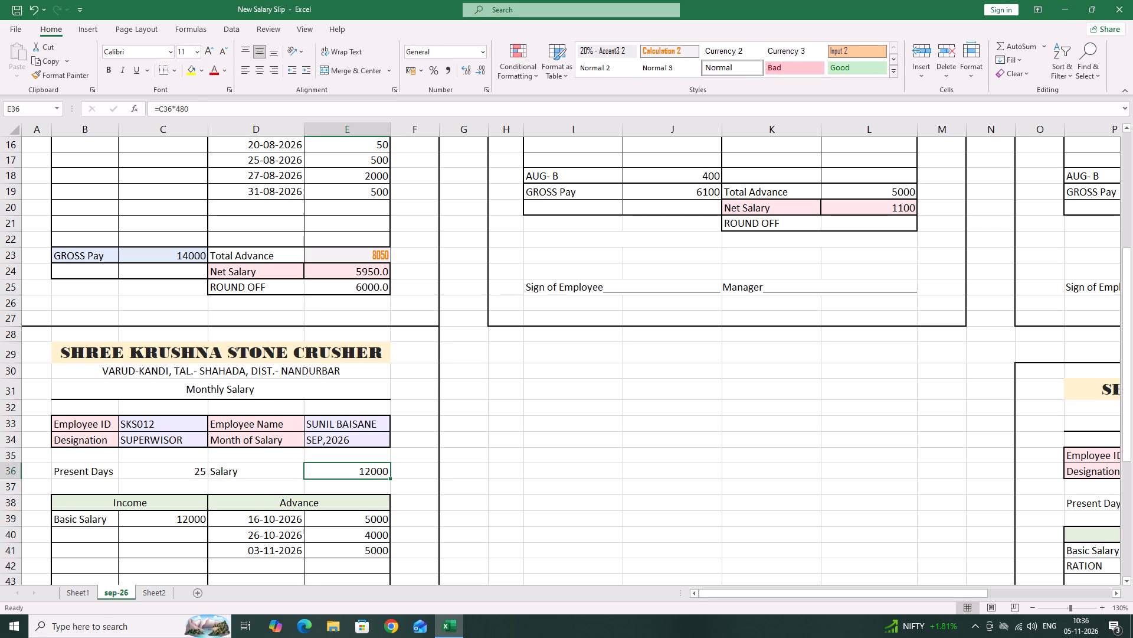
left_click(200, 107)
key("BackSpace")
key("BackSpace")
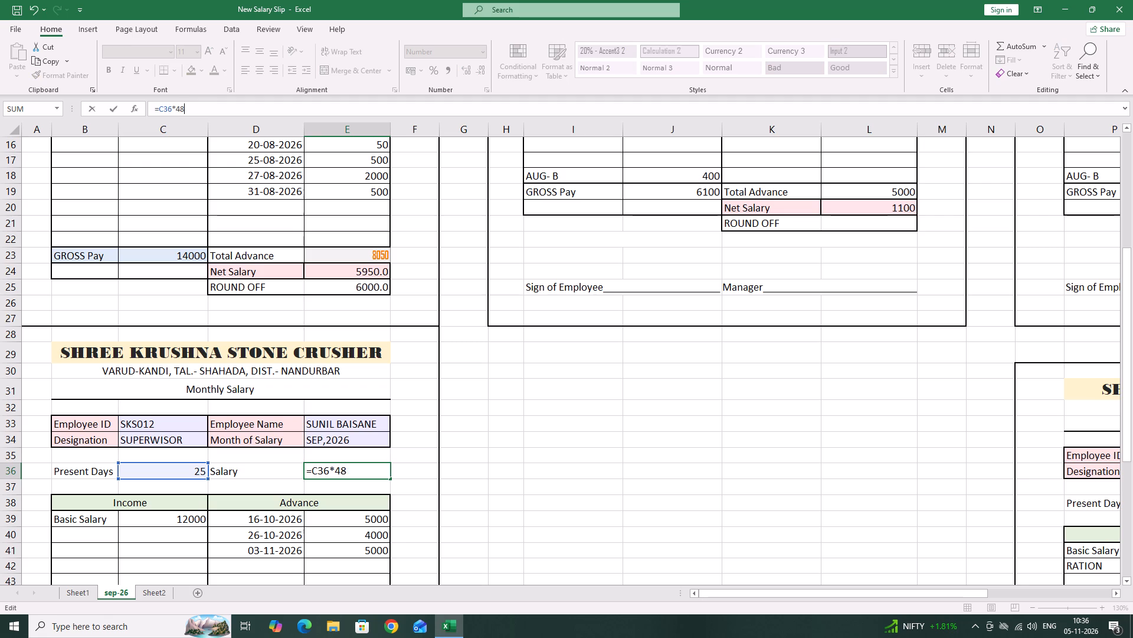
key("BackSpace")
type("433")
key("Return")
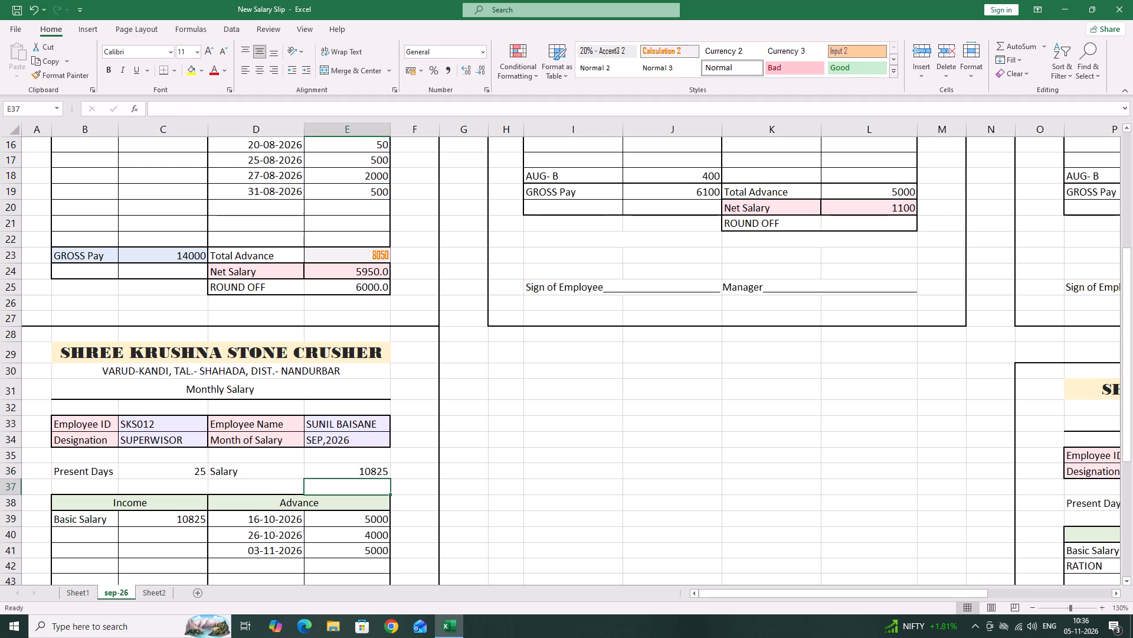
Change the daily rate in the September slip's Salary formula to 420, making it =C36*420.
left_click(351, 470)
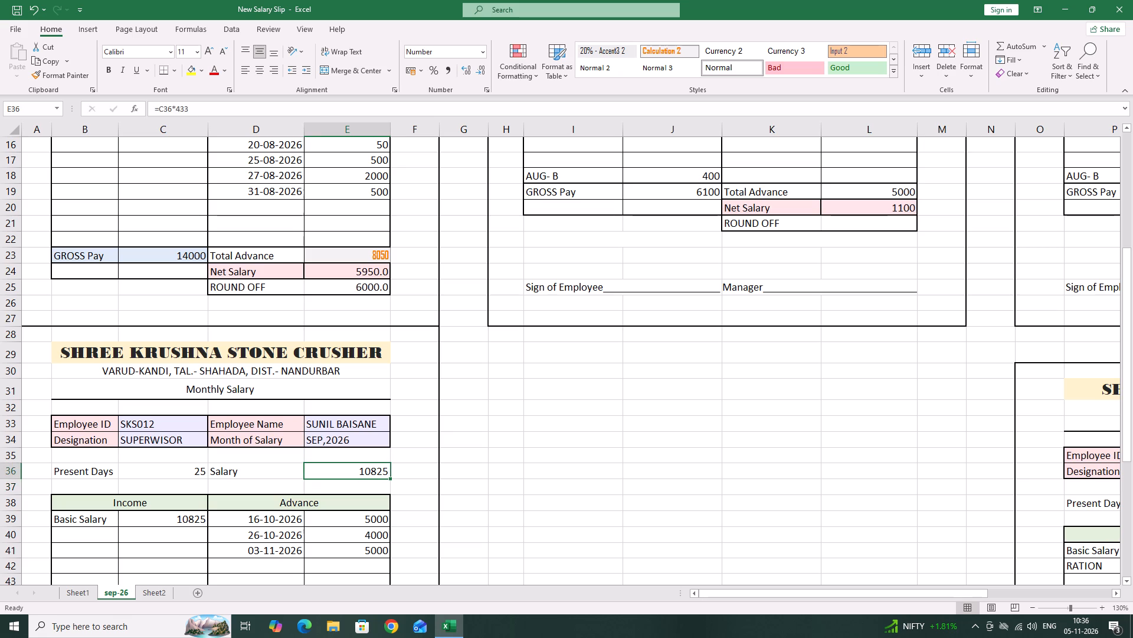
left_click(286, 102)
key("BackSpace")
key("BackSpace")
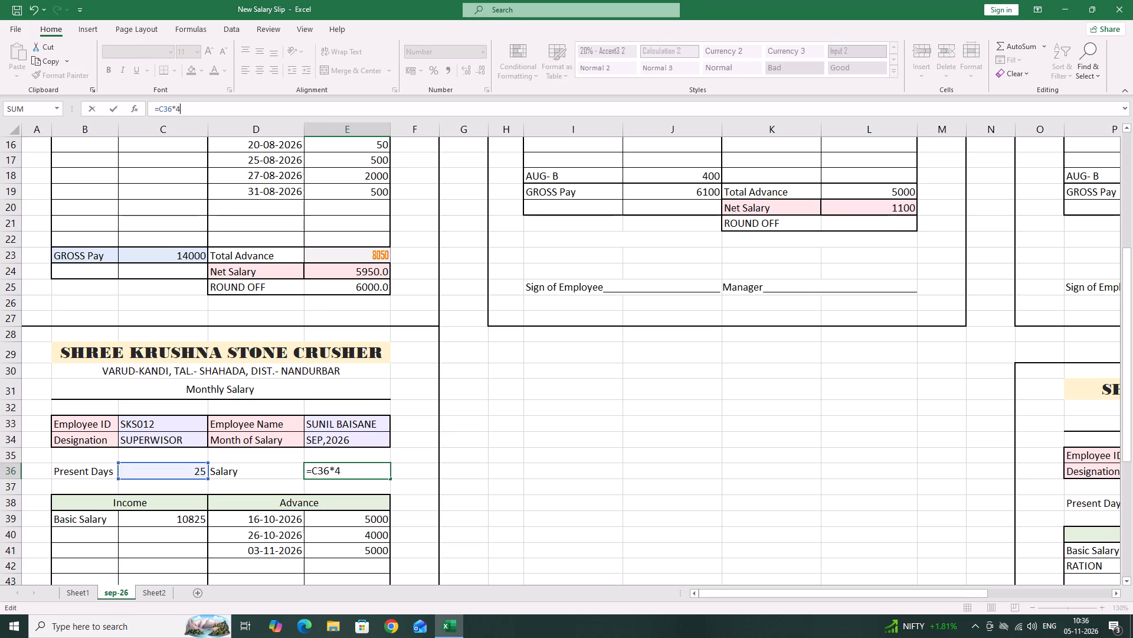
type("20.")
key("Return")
Change the daily rate in the September slip's Salary formula to 410, making it =C36*410.
scroll(286, 102, "up", 1)
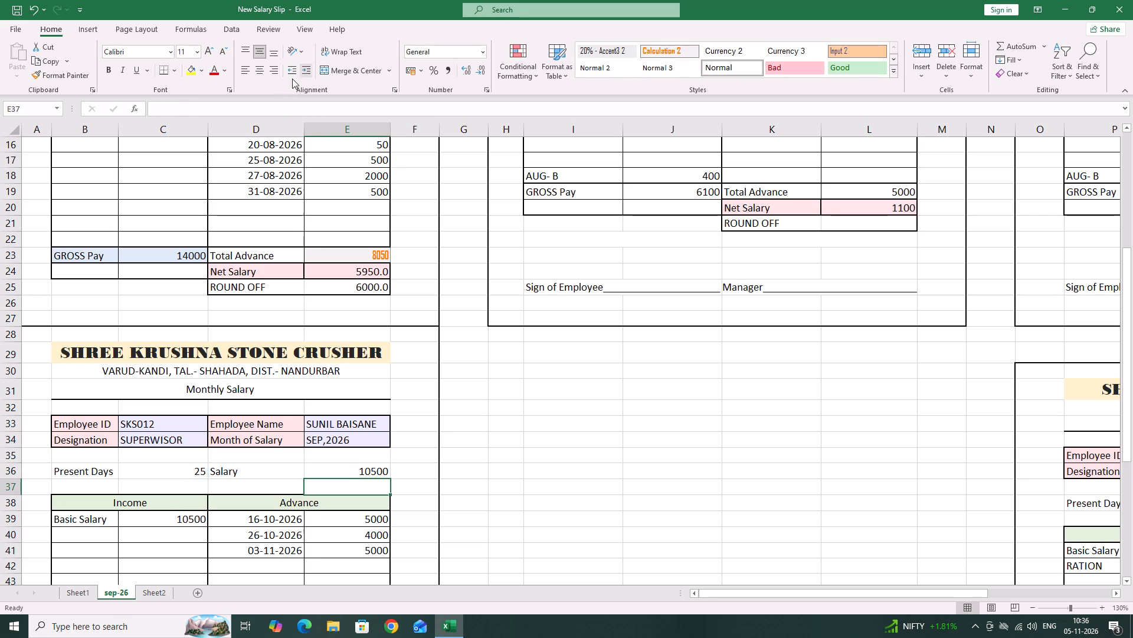
left_click(352, 475)
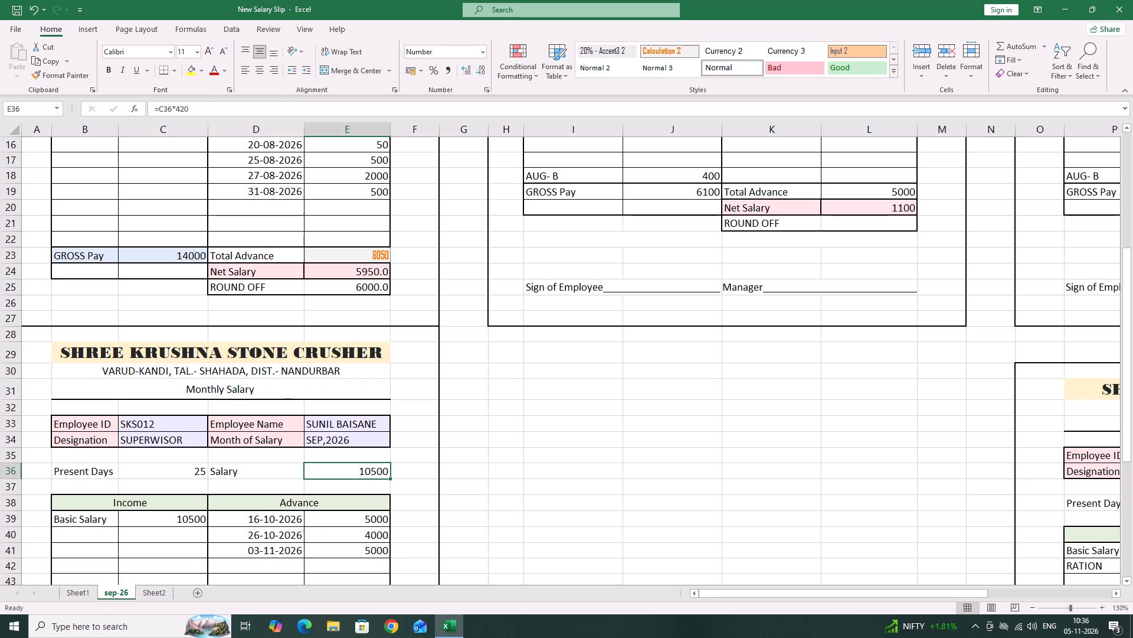
left_click(206, 107)
key("BackSpace")
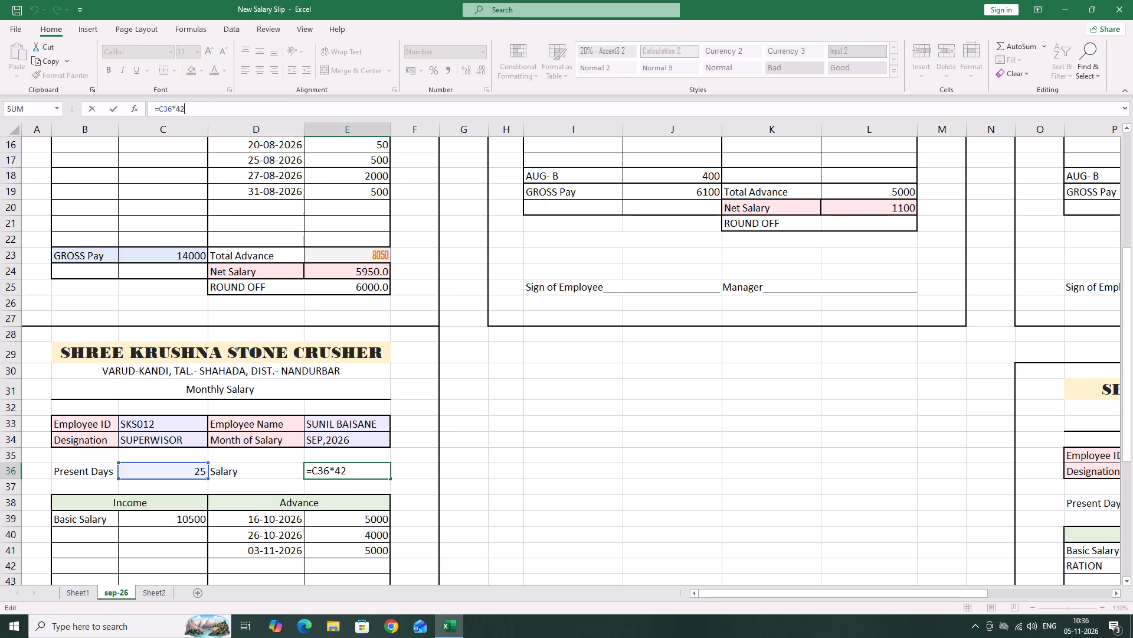
key("BackSpace")
type("10")
key("Return")
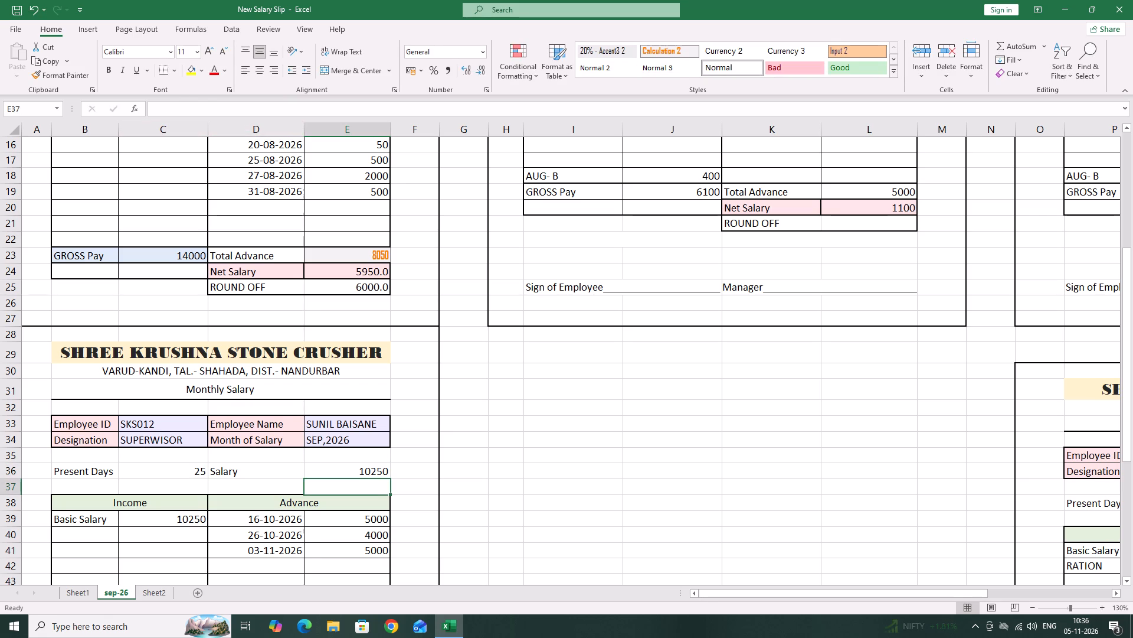
Add a PETROL entry of 1000 below Basic Salary in the Income section of the September slip.
left_click(76, 534)
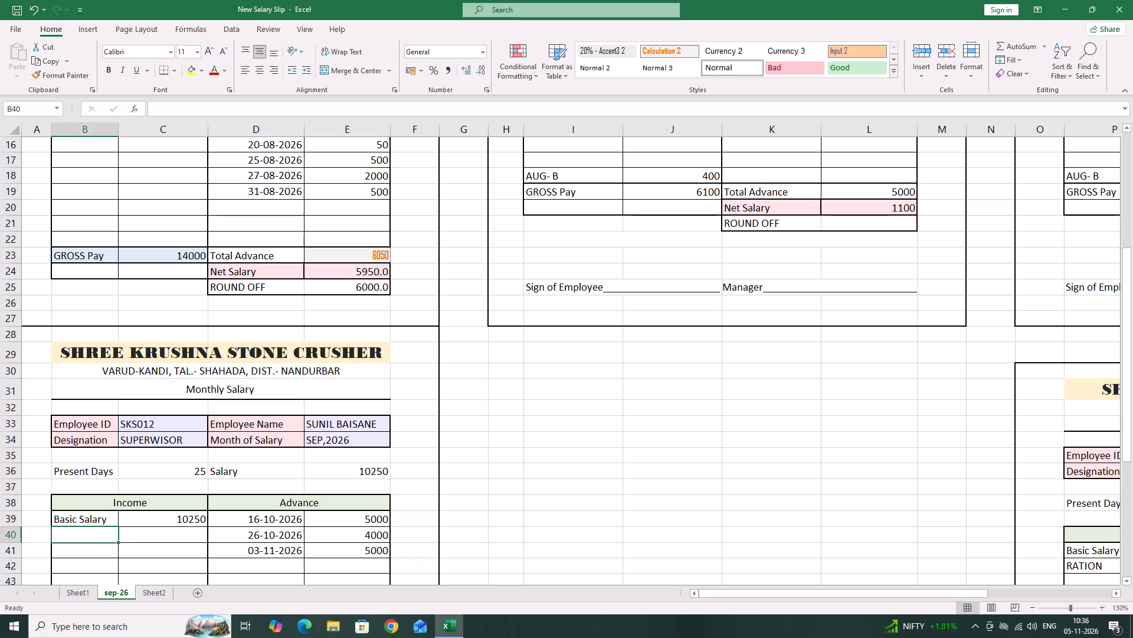
type("PETROL")
key("Tab")
type("1000")
key("Return")
Compare the supervisor's September slip on sep-26 with the one on Sheet1 and check its GROSS Pay formula.
scroll(86, 458, "down", 2)
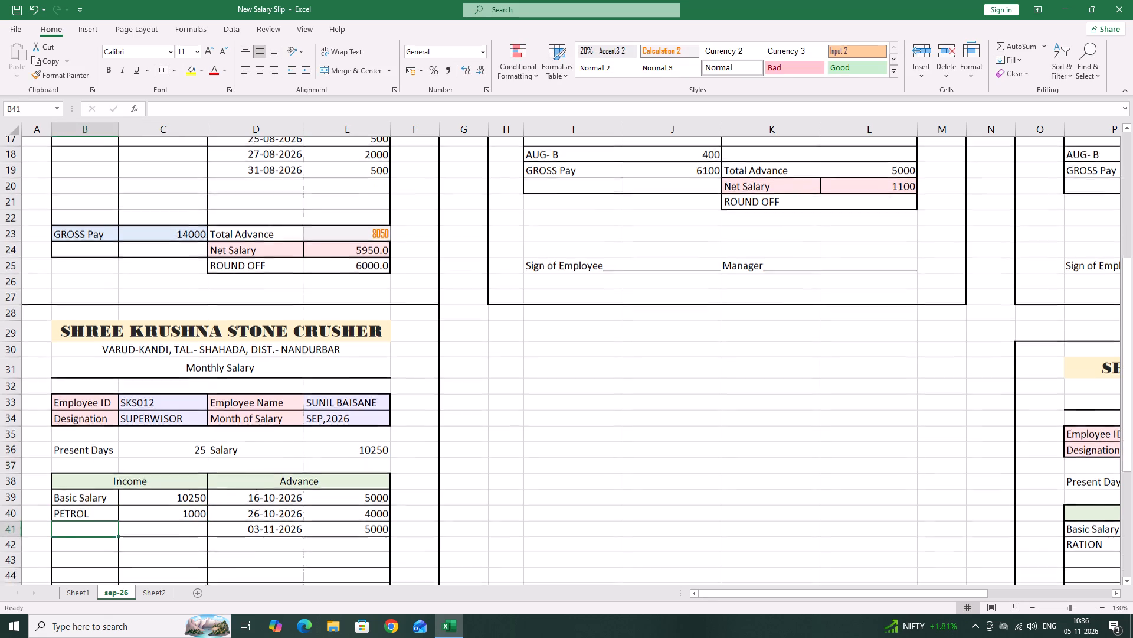
scroll(92, 463, "down", 1)
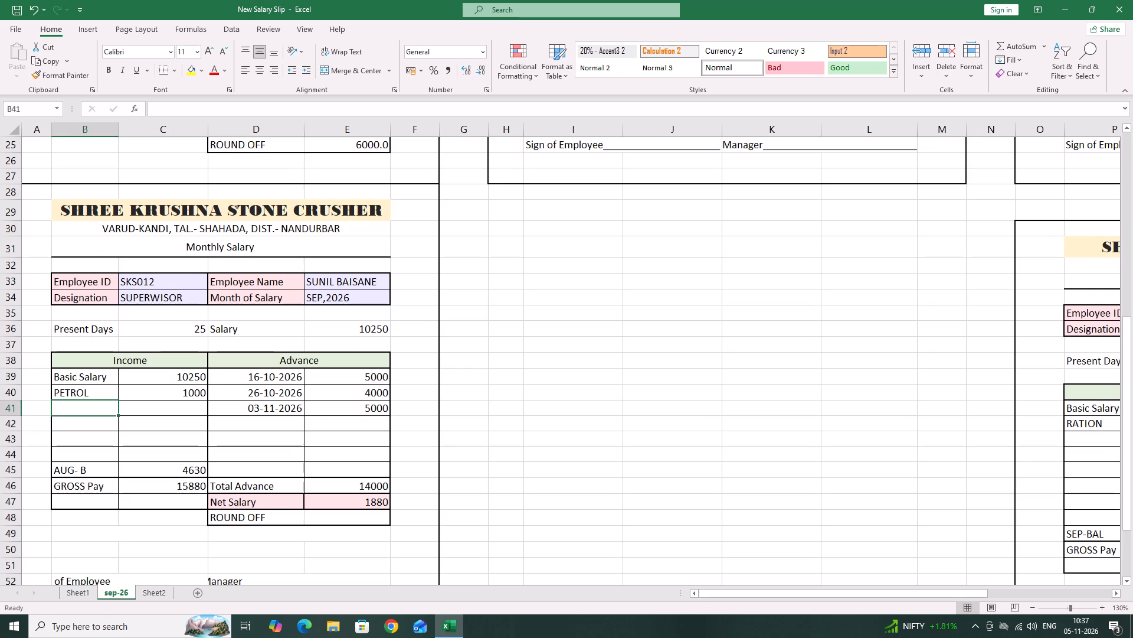
left_click(59, 589)
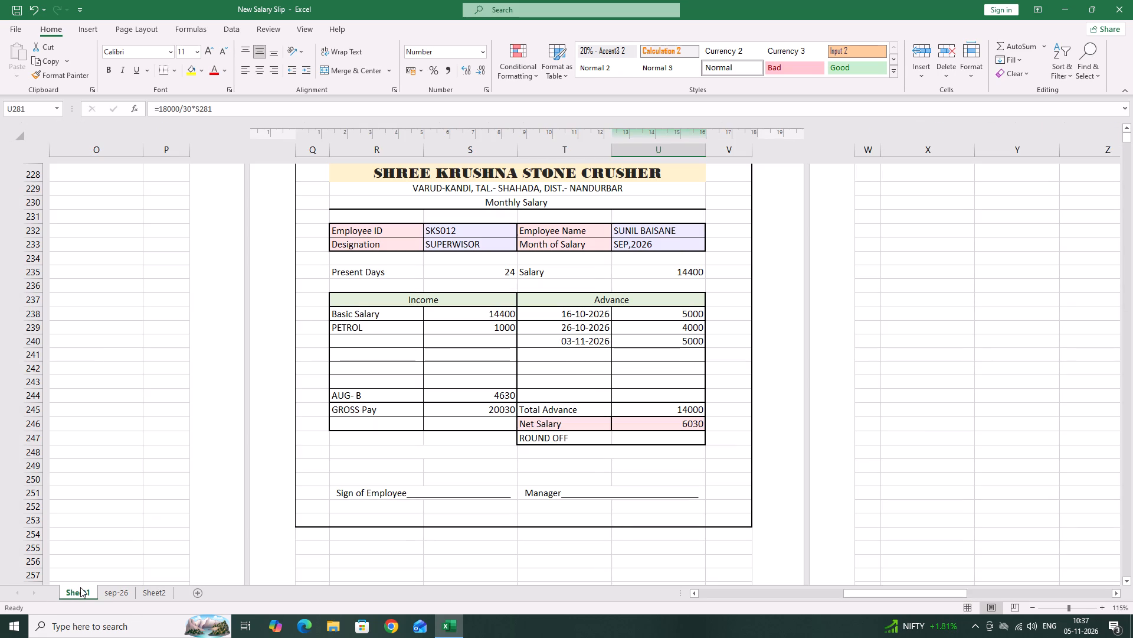
left_click(118, 597)
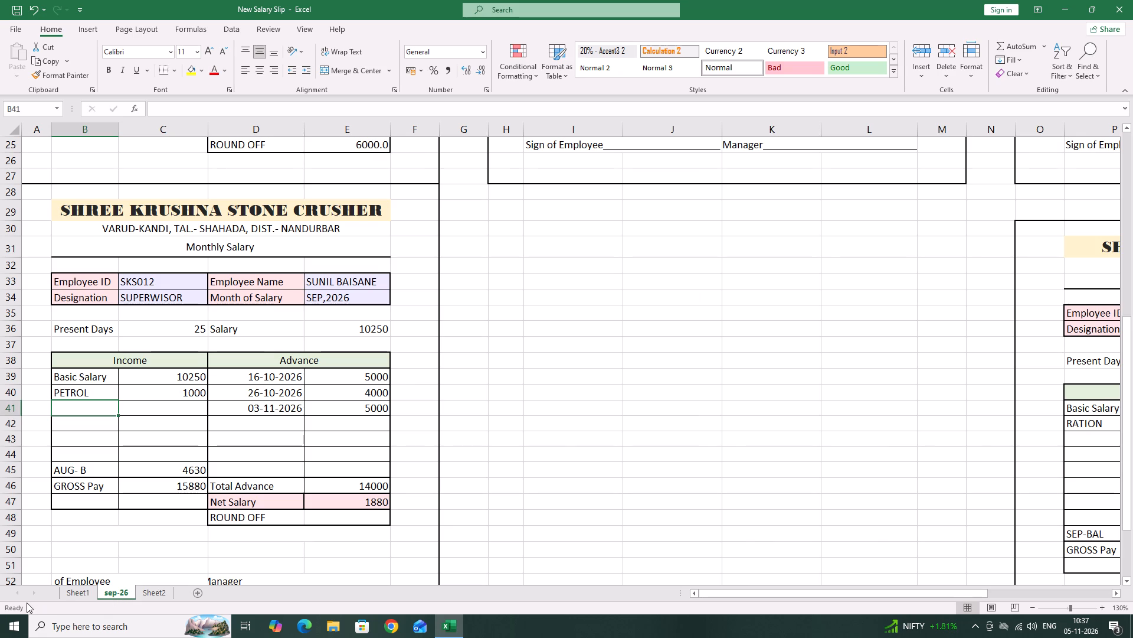
left_click(73, 594)
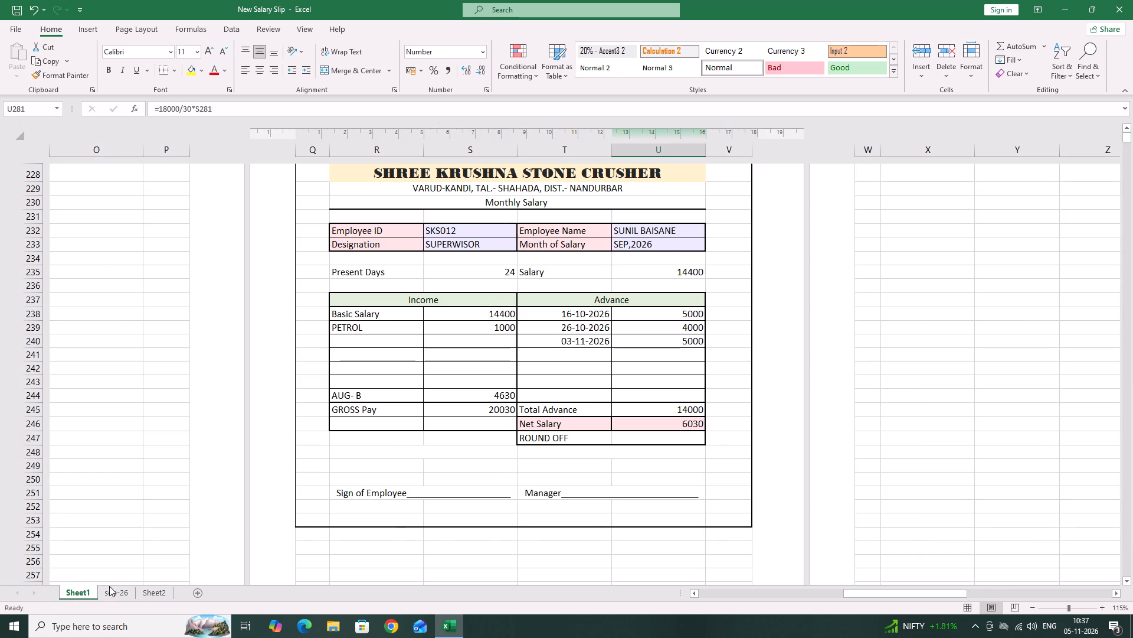
left_click(127, 590)
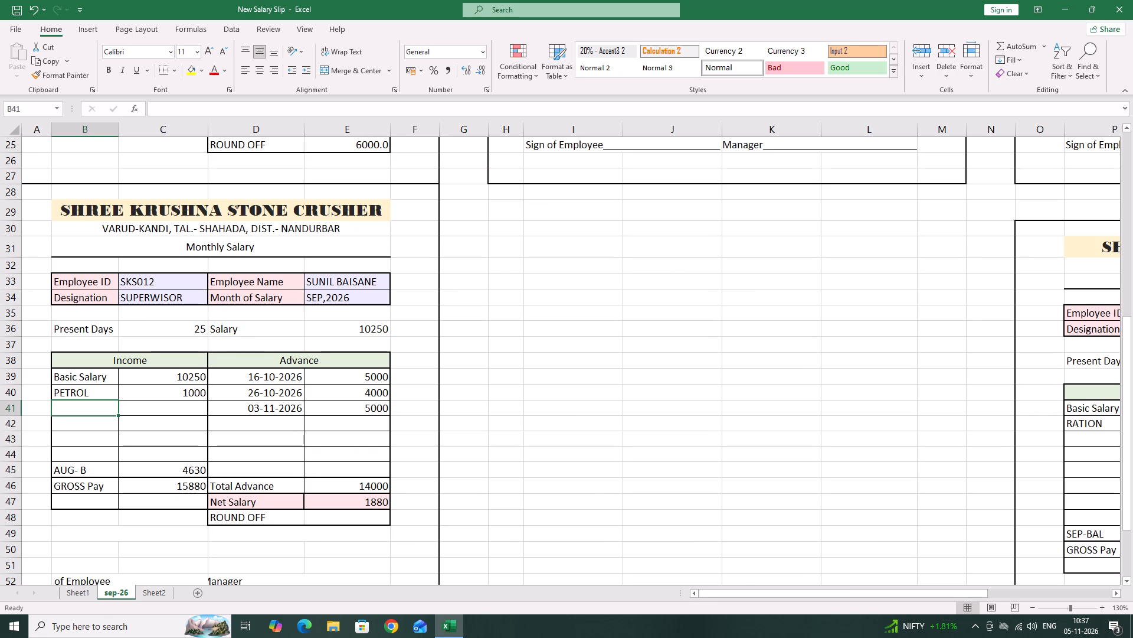
left_click(169, 487)
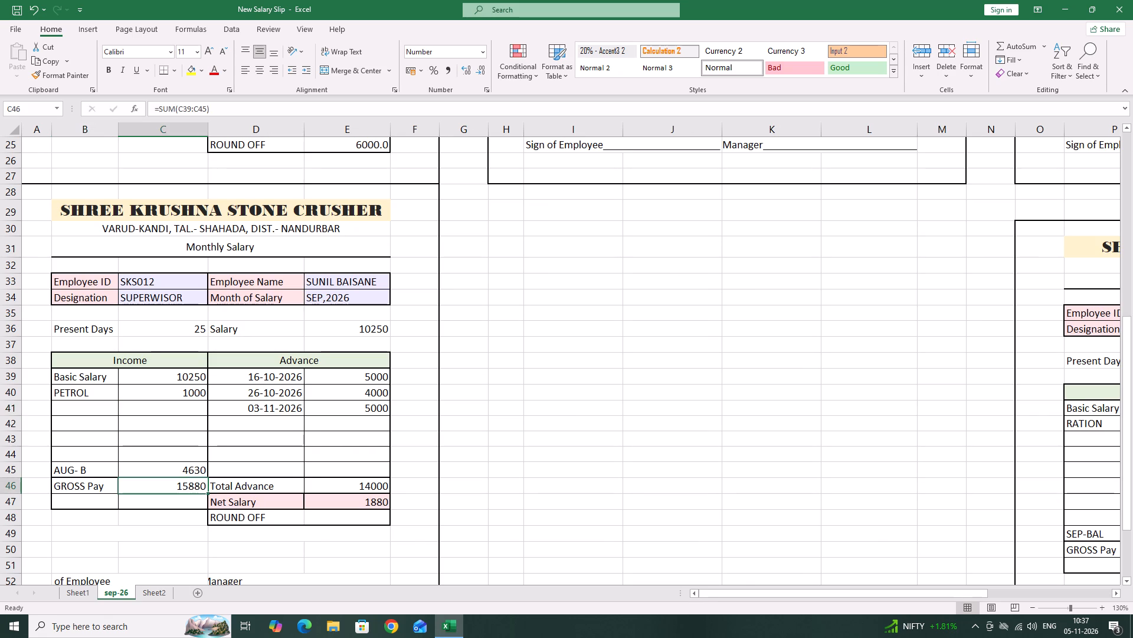
Re-enter the GROSS Pay formula in the supervisor's September slip as an AutoSum of the Income amounts, =SUM(C39:C45).
left_click(999, 40)
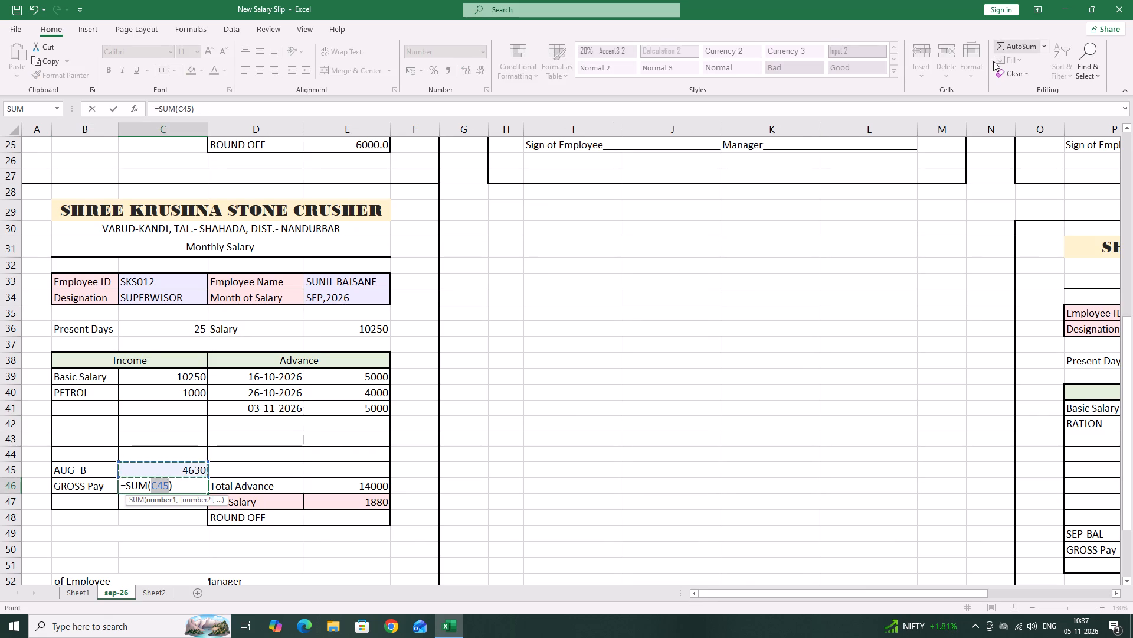
left_click_drag(189, 375, 187, 464)
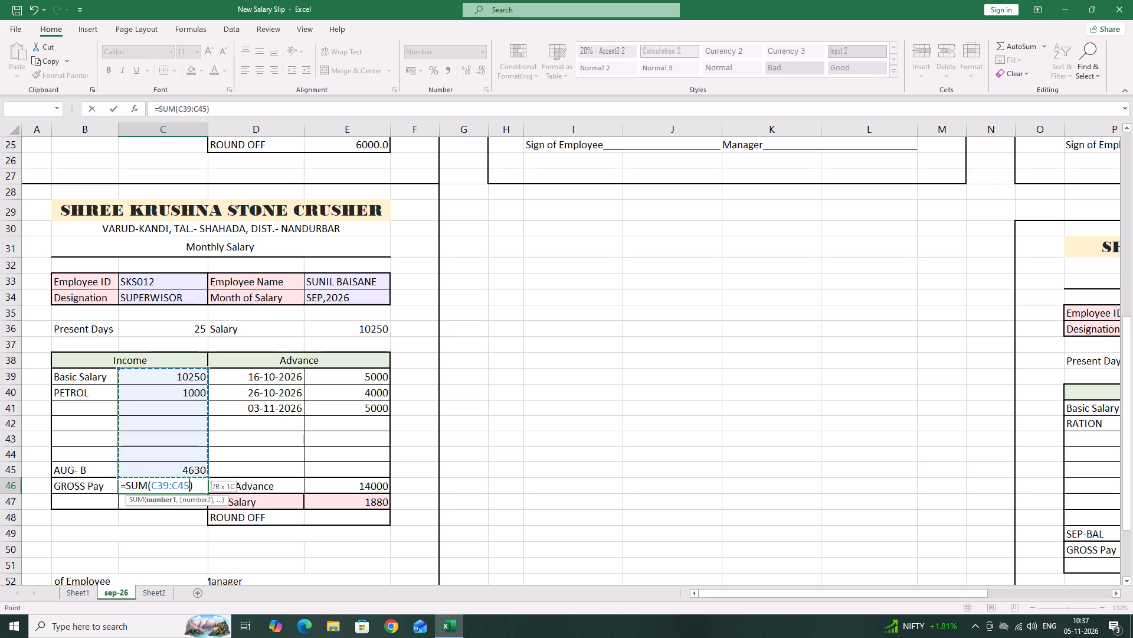
left_click_drag(187, 464, 187, 467)
key("Return")
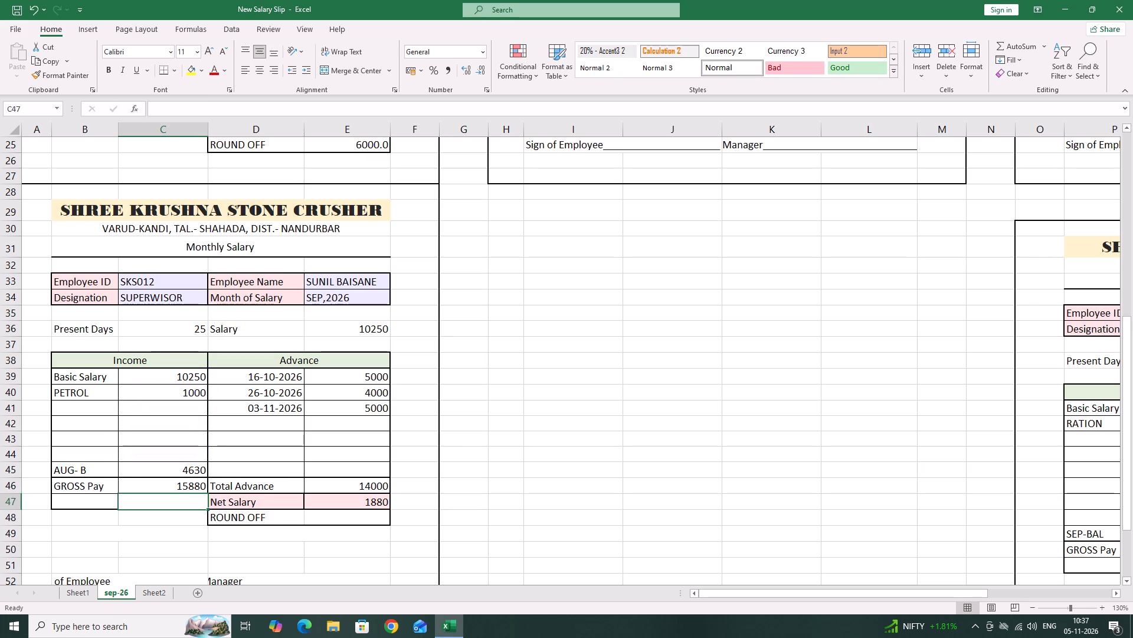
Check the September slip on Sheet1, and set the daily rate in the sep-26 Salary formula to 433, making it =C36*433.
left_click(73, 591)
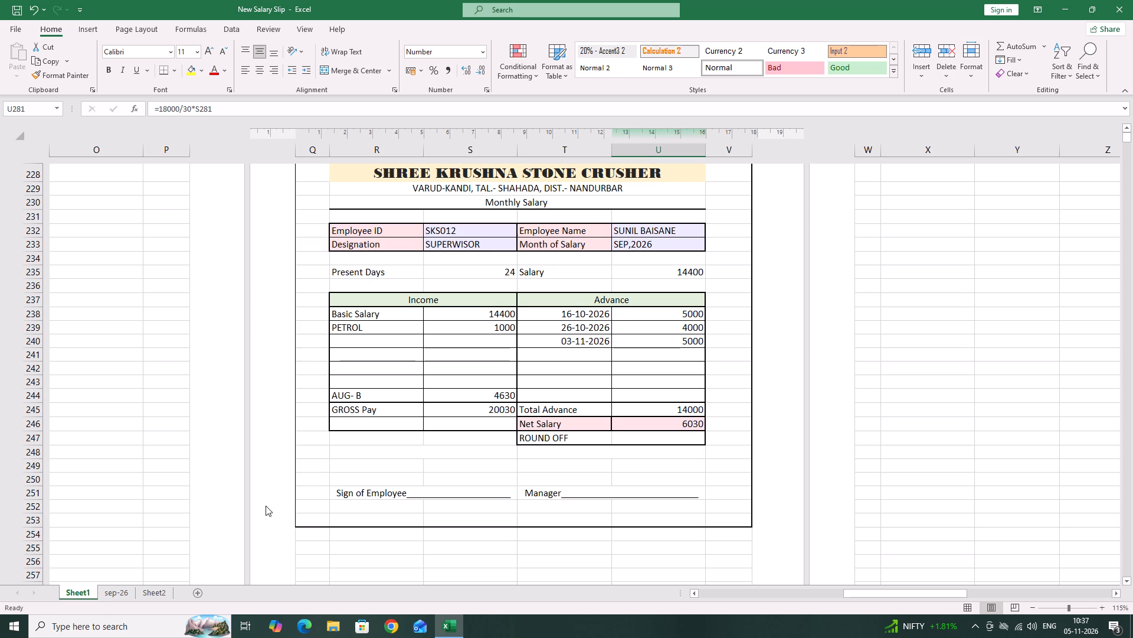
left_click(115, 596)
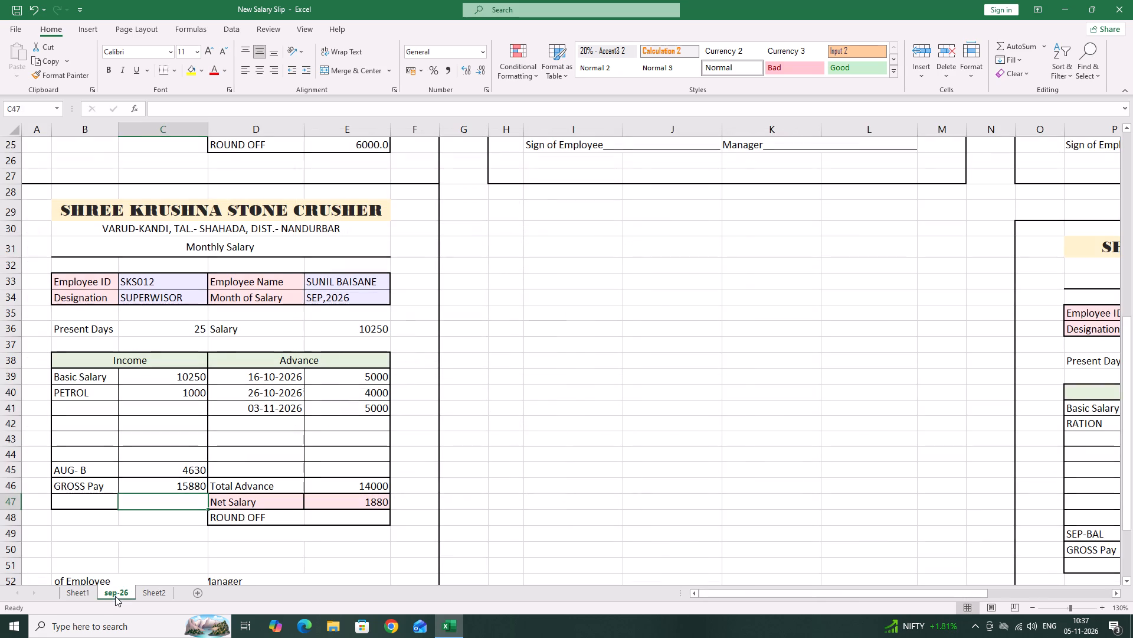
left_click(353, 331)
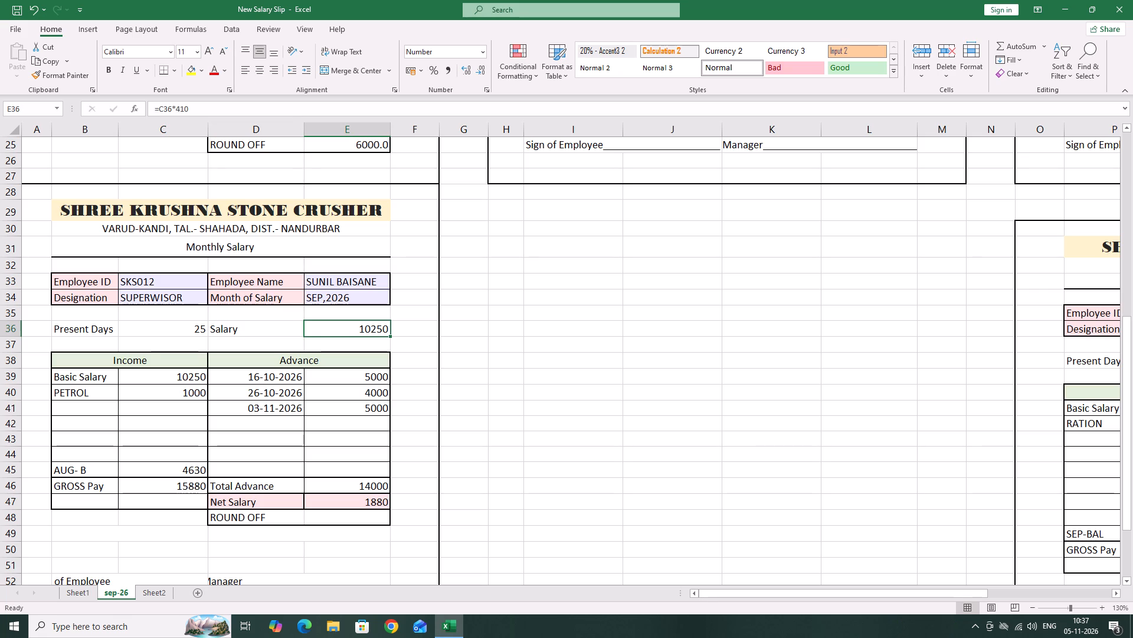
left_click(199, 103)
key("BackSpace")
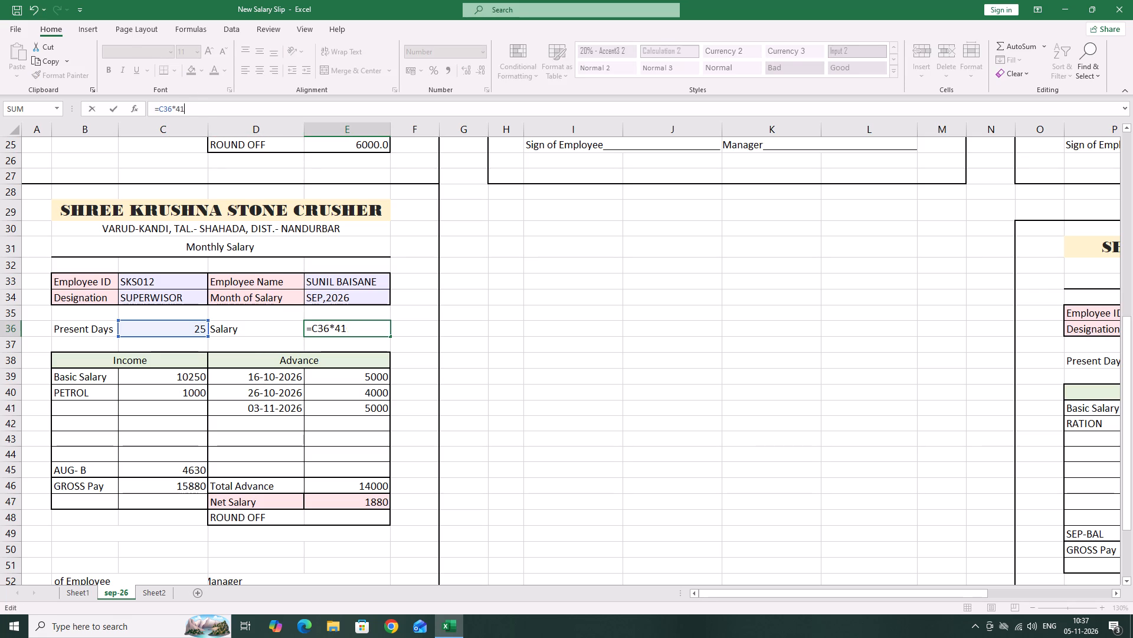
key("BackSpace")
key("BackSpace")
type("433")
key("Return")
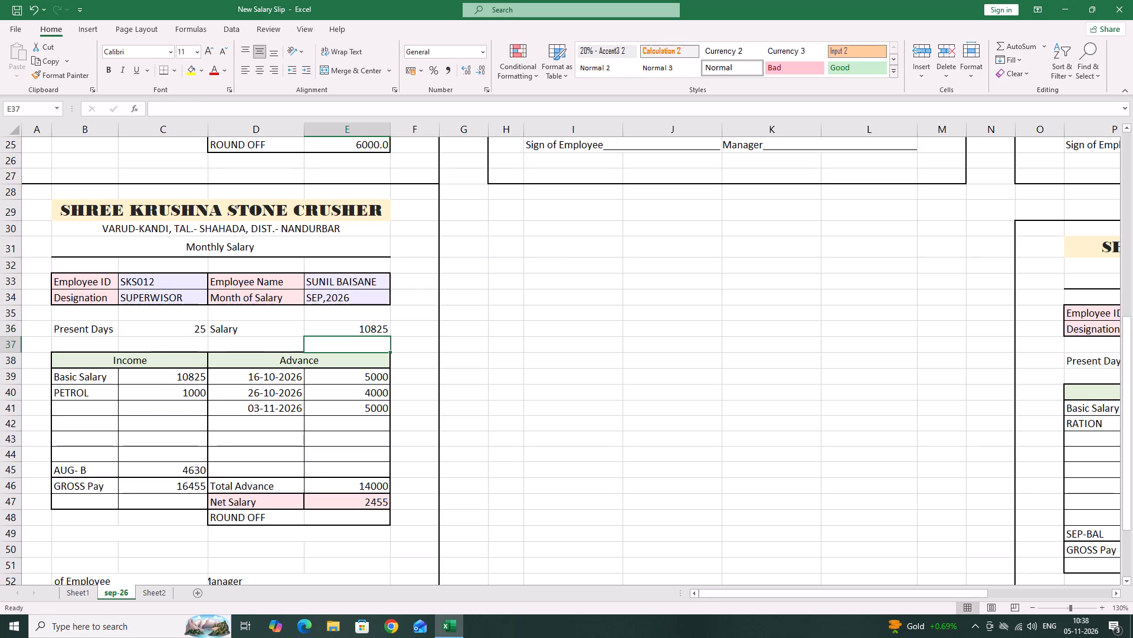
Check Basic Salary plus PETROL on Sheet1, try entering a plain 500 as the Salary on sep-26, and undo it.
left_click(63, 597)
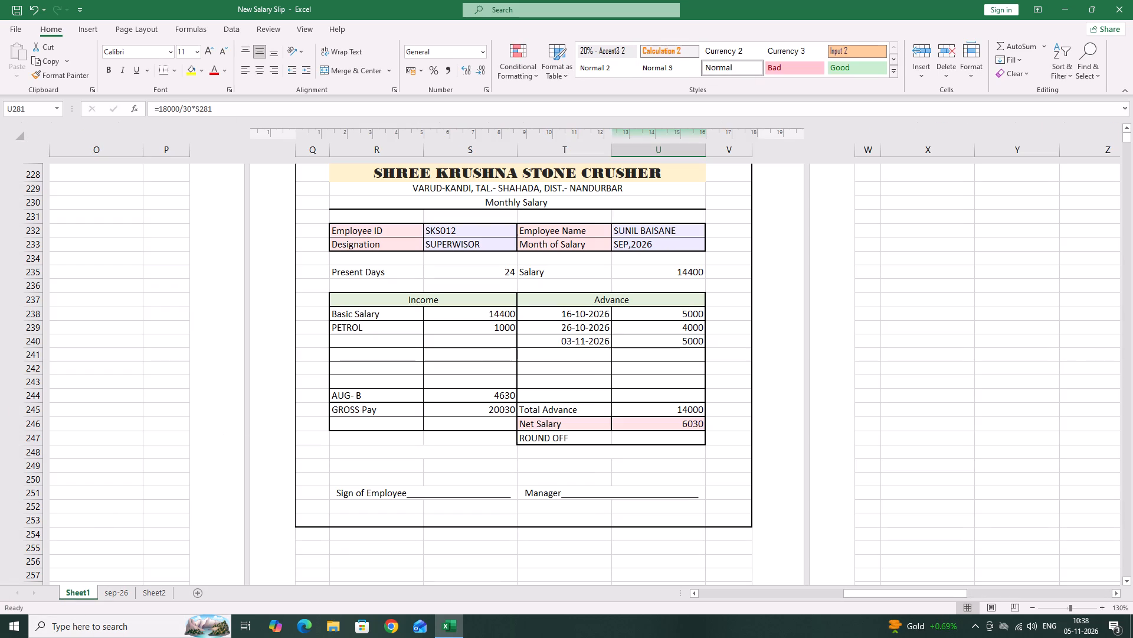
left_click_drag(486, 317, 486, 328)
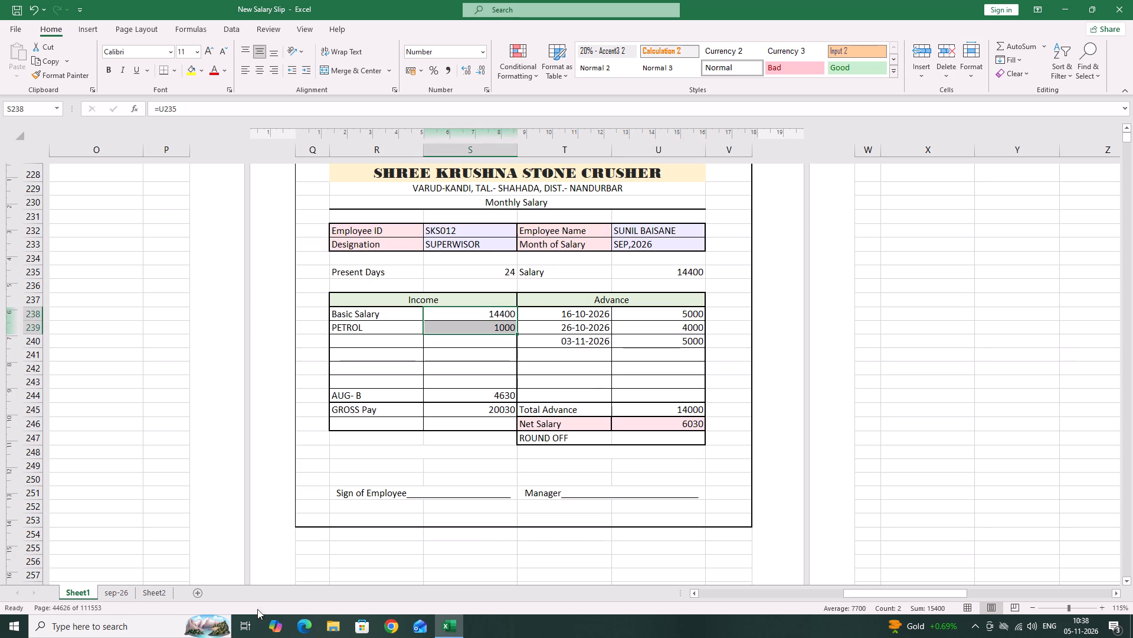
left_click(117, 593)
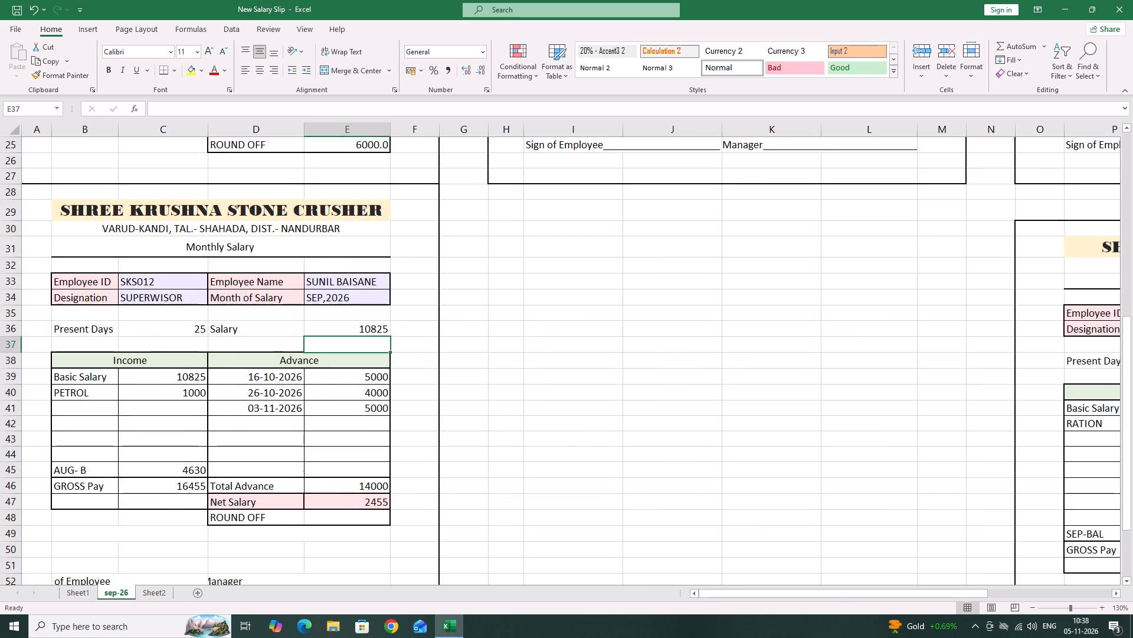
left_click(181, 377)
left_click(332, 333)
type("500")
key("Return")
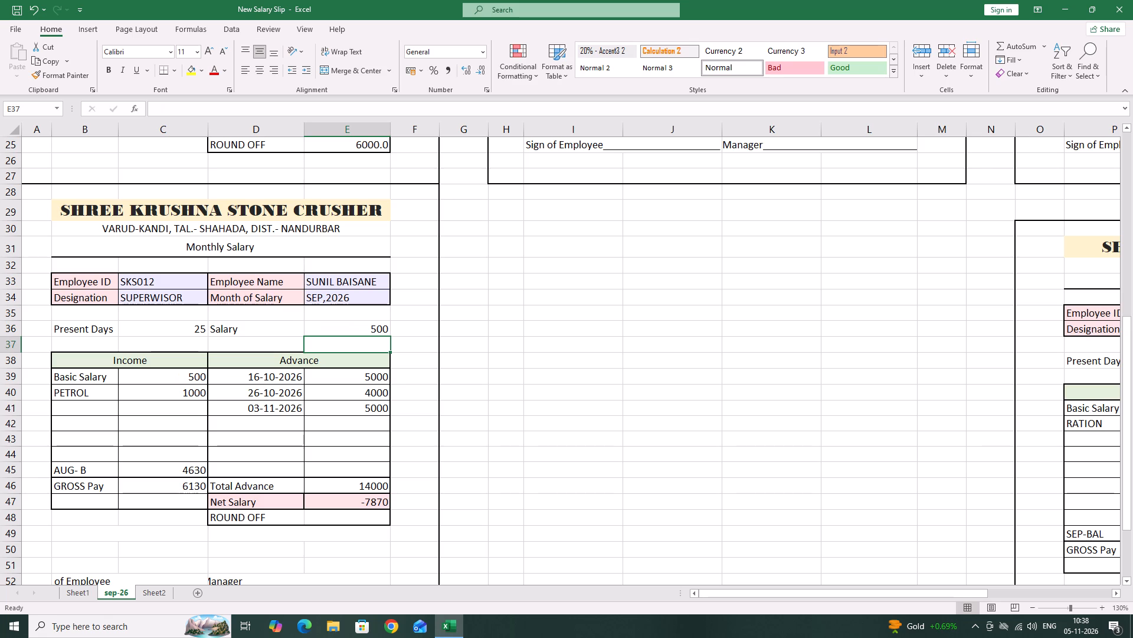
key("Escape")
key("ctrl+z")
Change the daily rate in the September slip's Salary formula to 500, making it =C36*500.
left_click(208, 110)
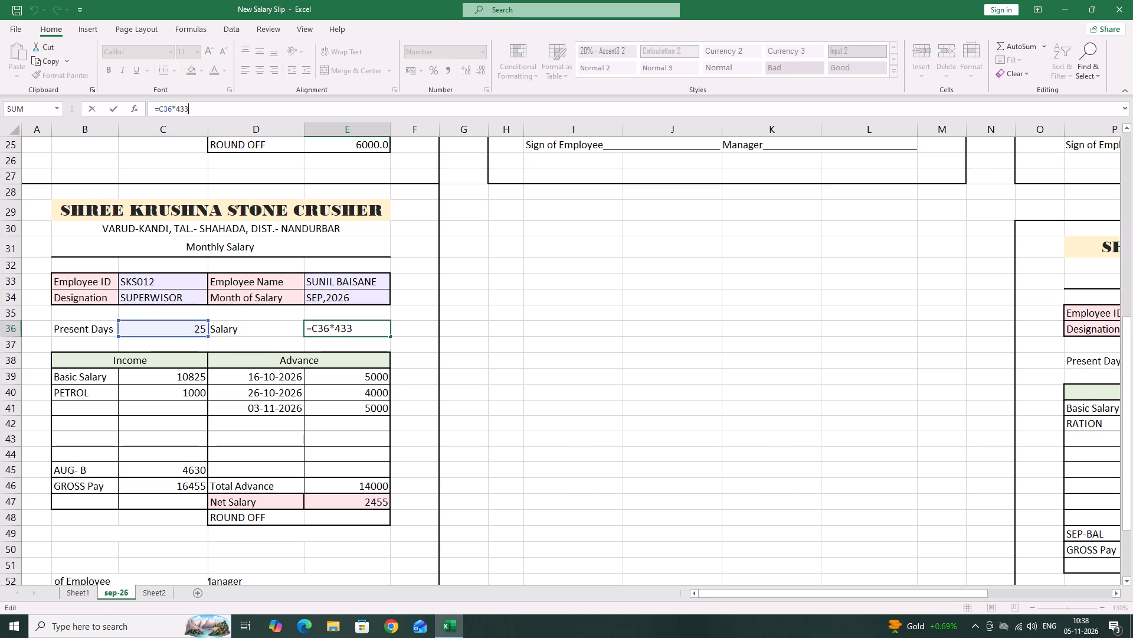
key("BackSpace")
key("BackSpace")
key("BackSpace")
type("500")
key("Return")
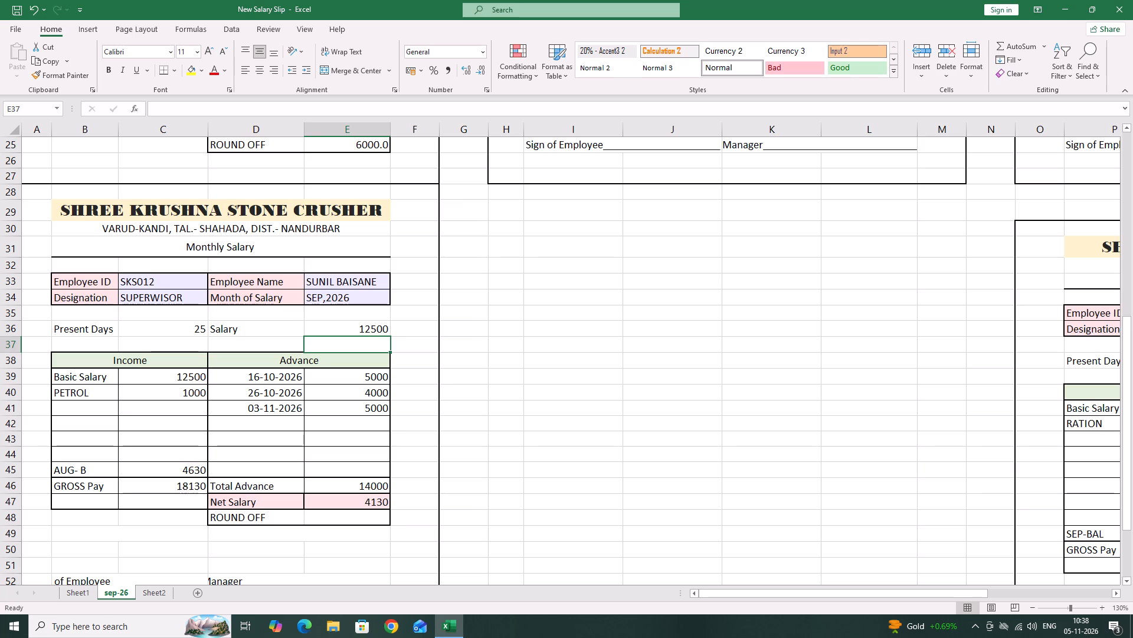
Compare the income amounts with Sheet1 and delete the PETROL label and its amount from the September slip on sep-26.
left_click_drag(163, 373, 168, 401)
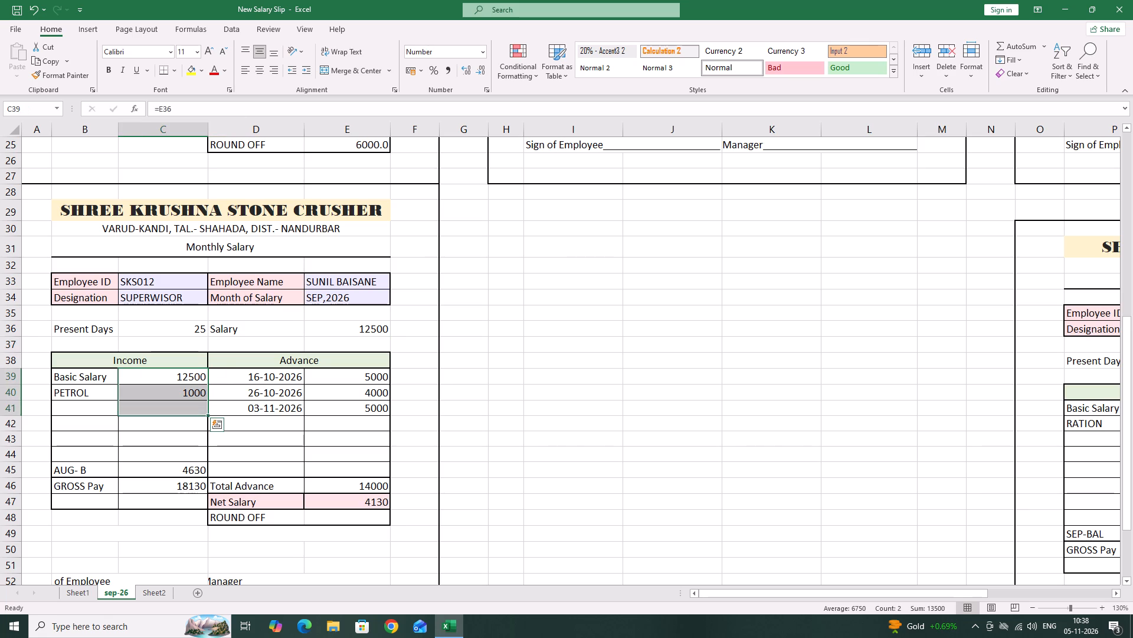
left_click(81, 590)
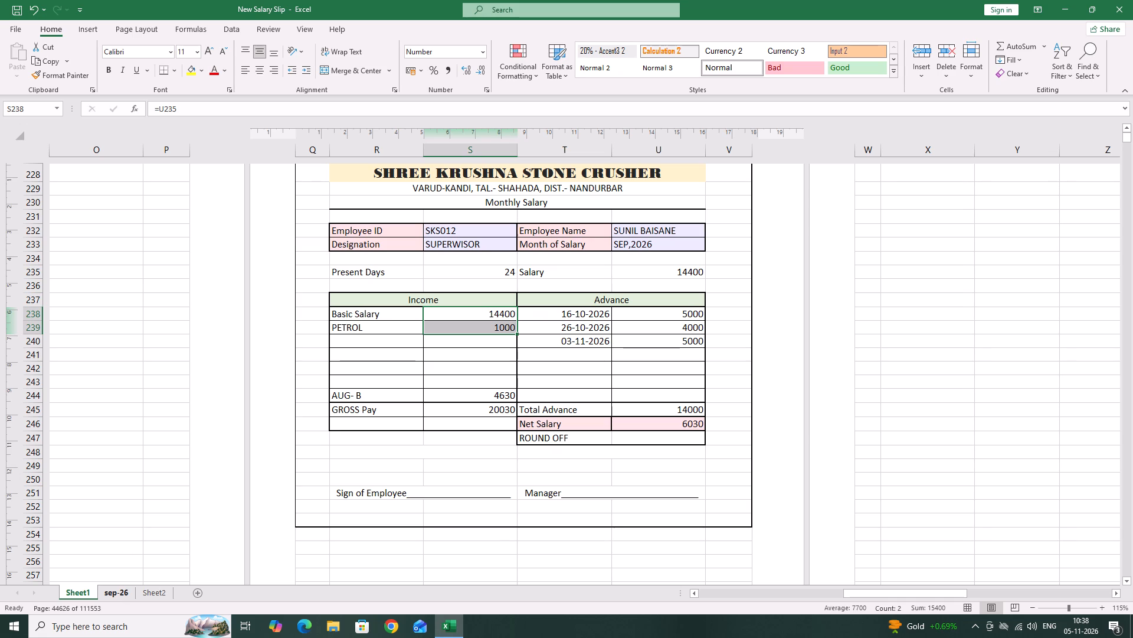
left_click(122, 595)
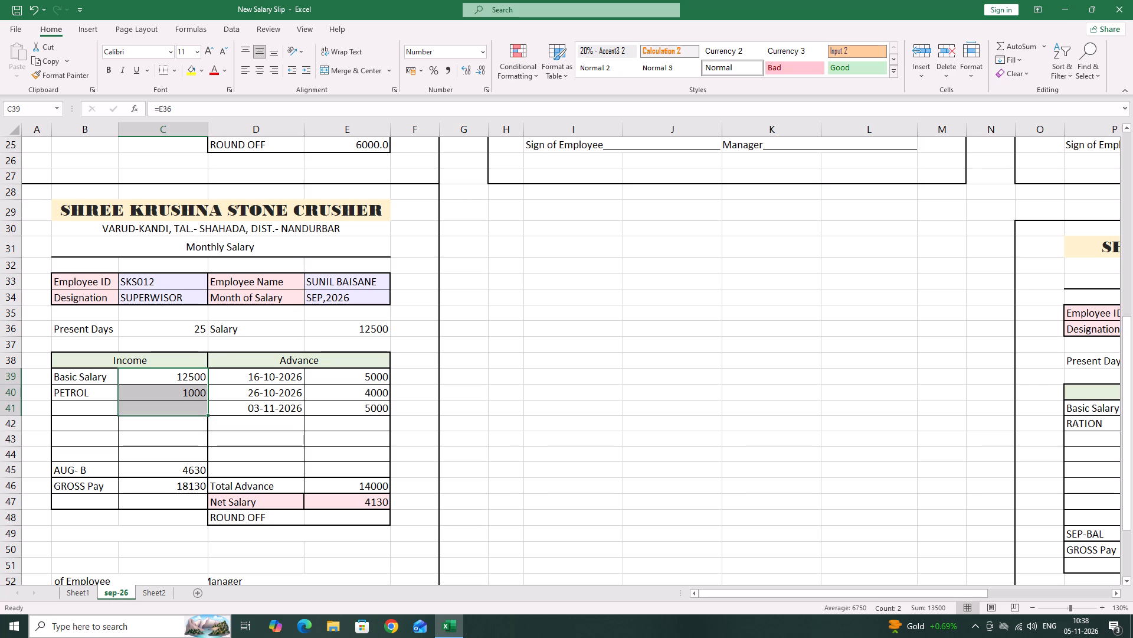
left_click_drag(93, 396, 122, 393)
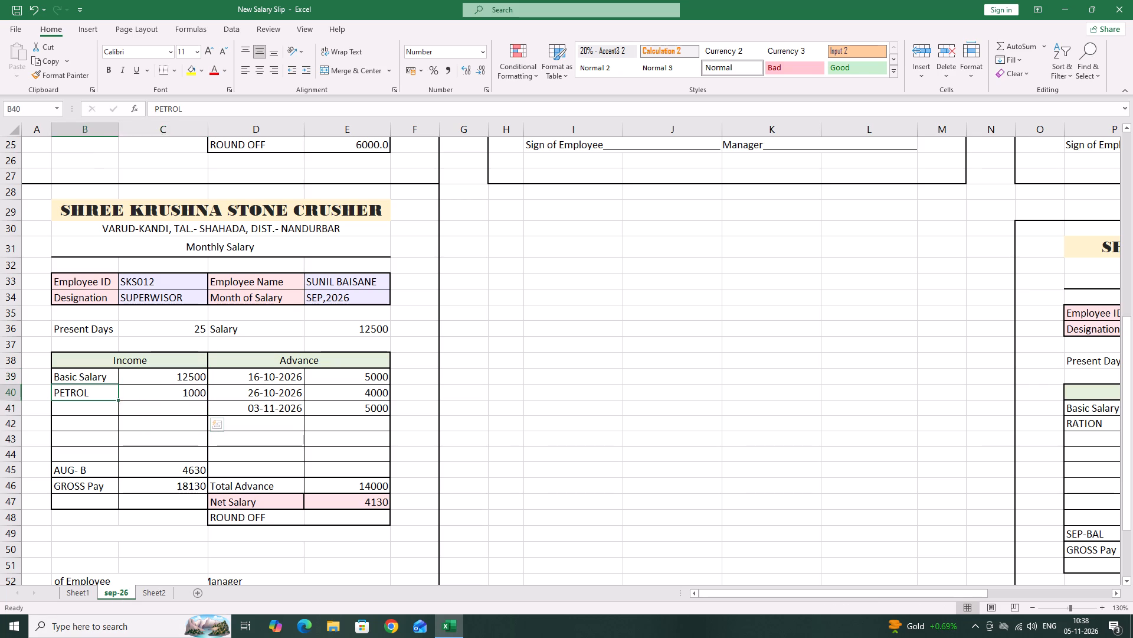
left_click_drag(122, 393, 185, 390)
key("Delete")
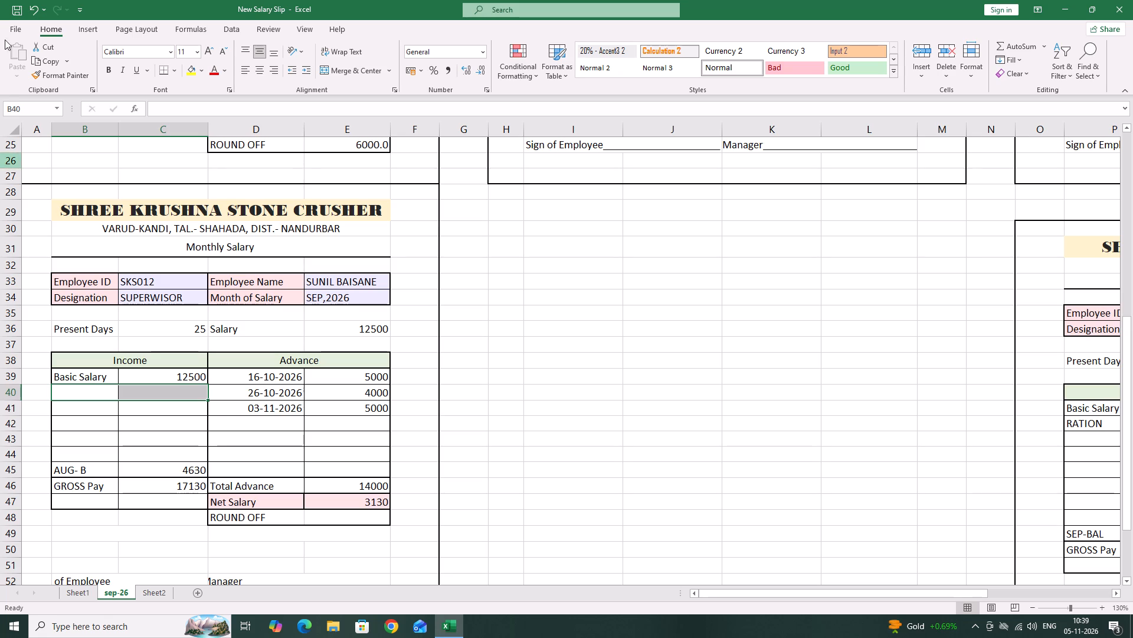
Save the workbook.
triple_click(12, 9)
double_click(12, 10)
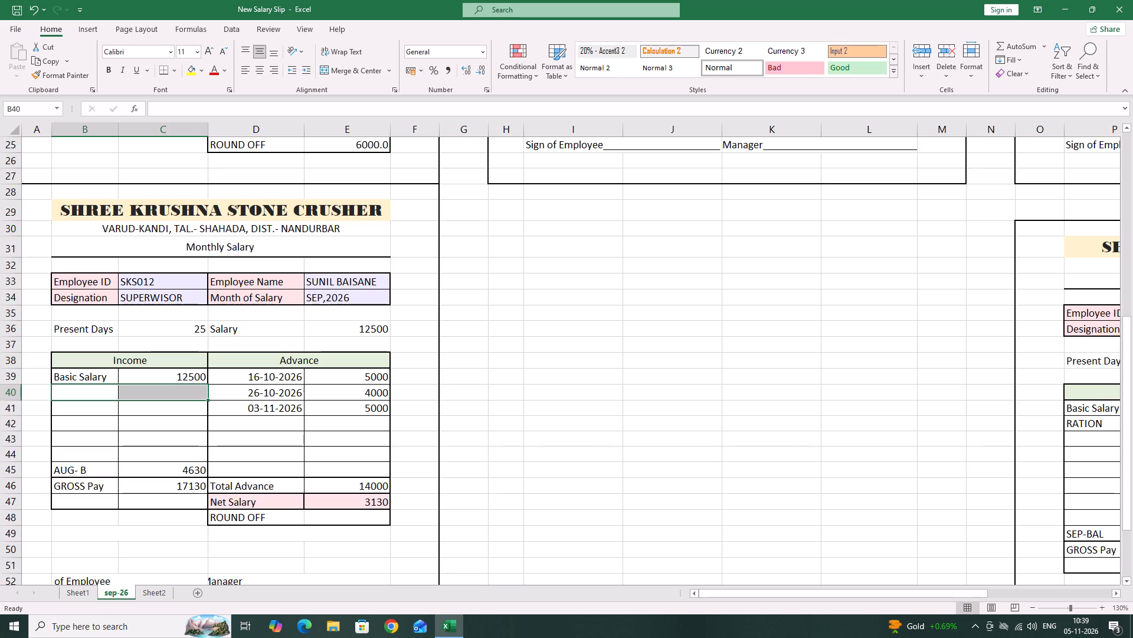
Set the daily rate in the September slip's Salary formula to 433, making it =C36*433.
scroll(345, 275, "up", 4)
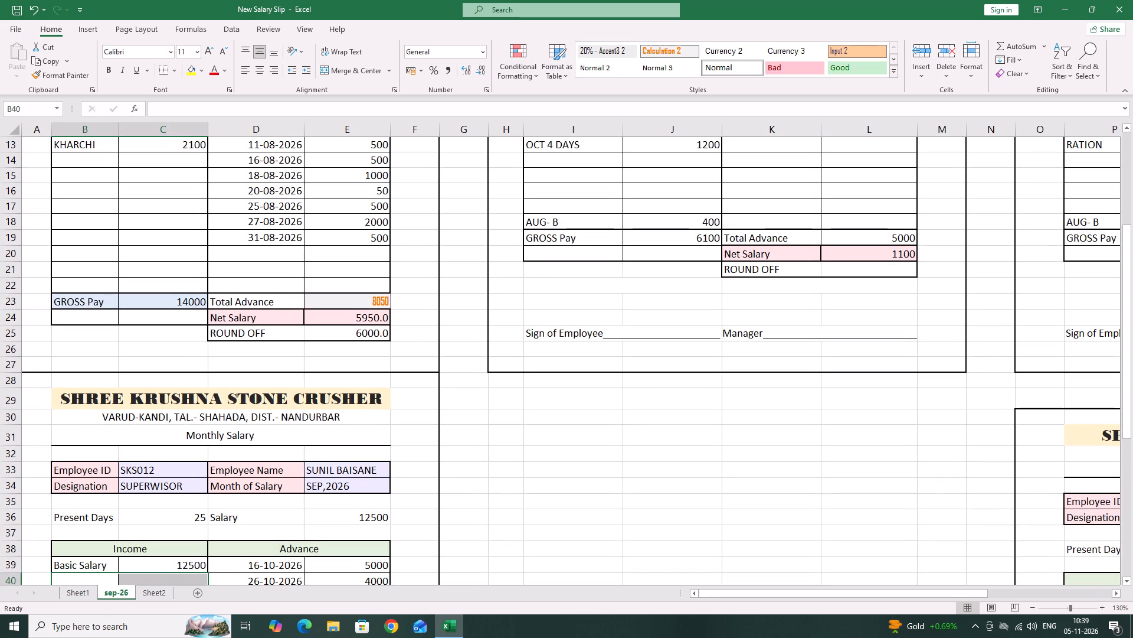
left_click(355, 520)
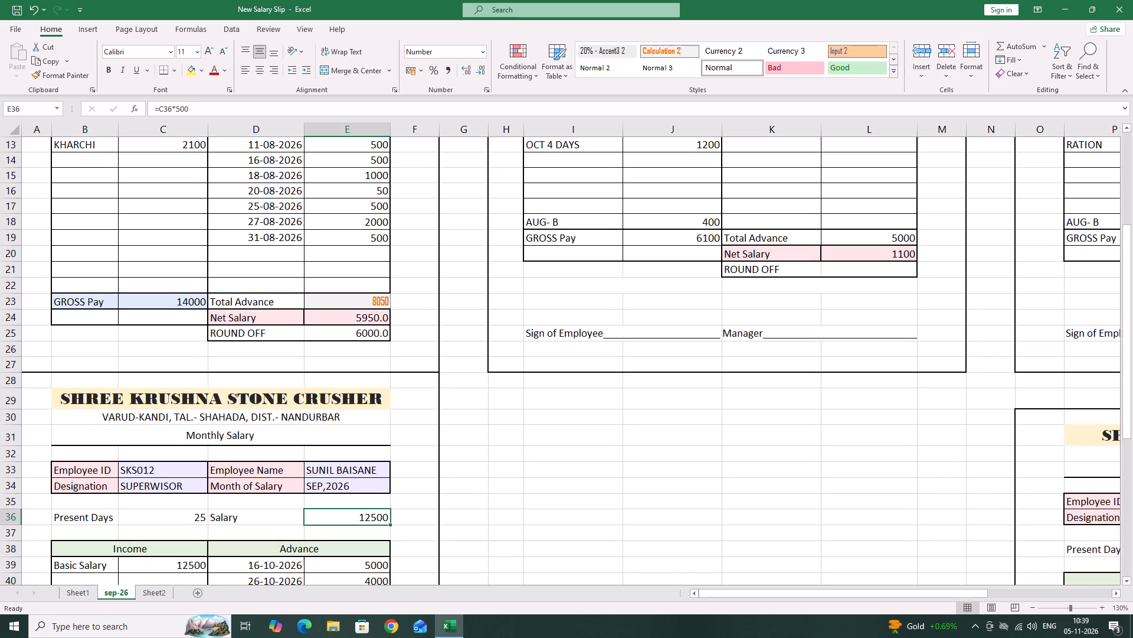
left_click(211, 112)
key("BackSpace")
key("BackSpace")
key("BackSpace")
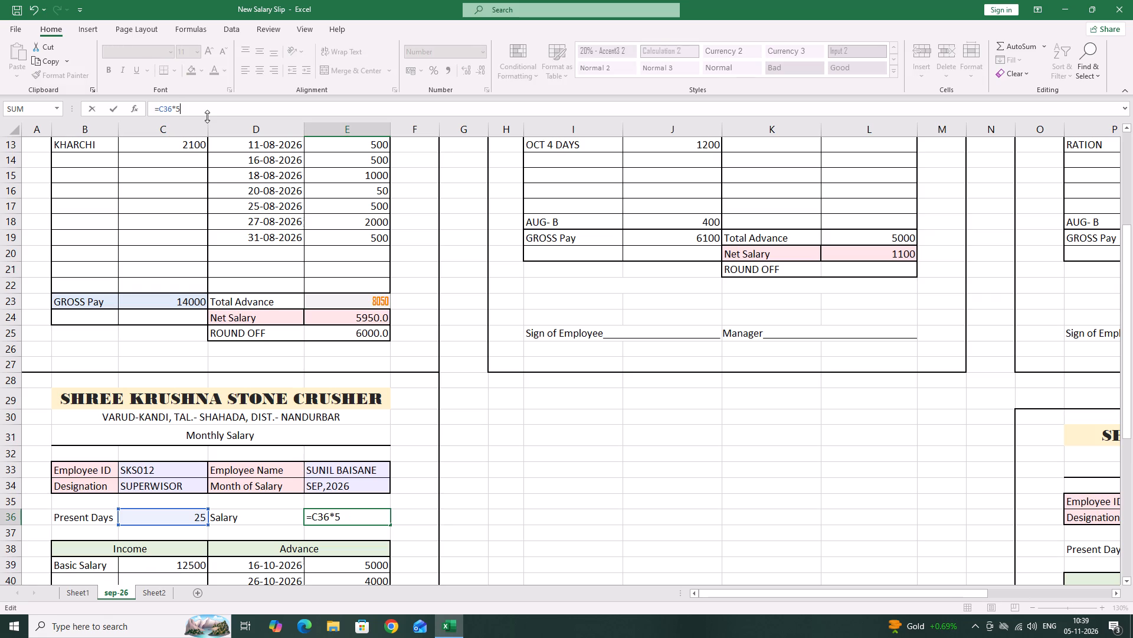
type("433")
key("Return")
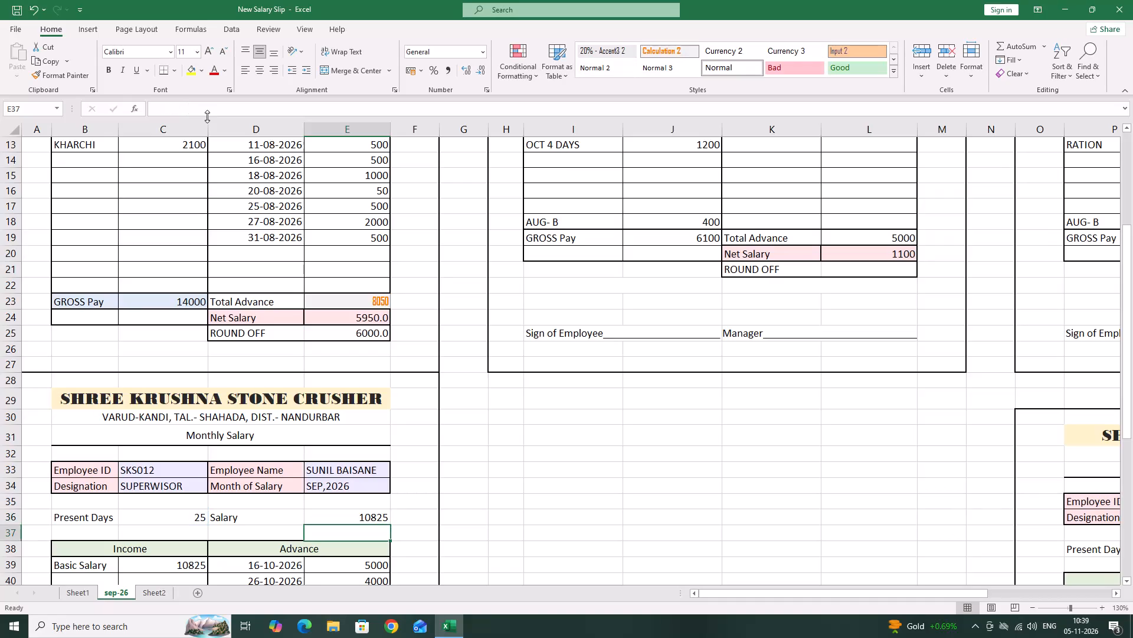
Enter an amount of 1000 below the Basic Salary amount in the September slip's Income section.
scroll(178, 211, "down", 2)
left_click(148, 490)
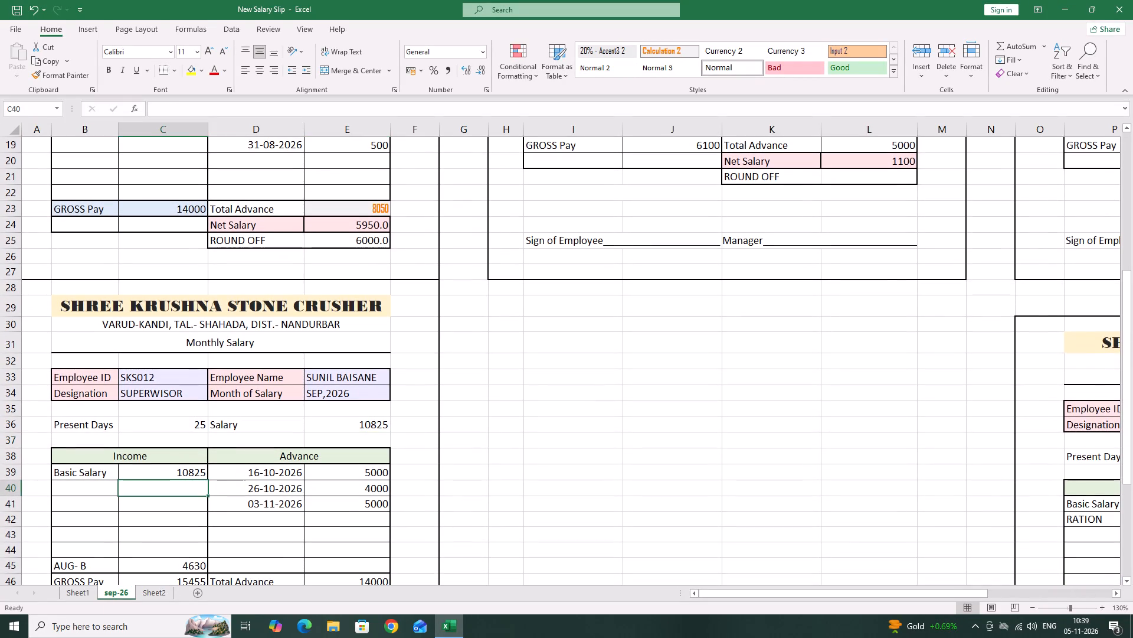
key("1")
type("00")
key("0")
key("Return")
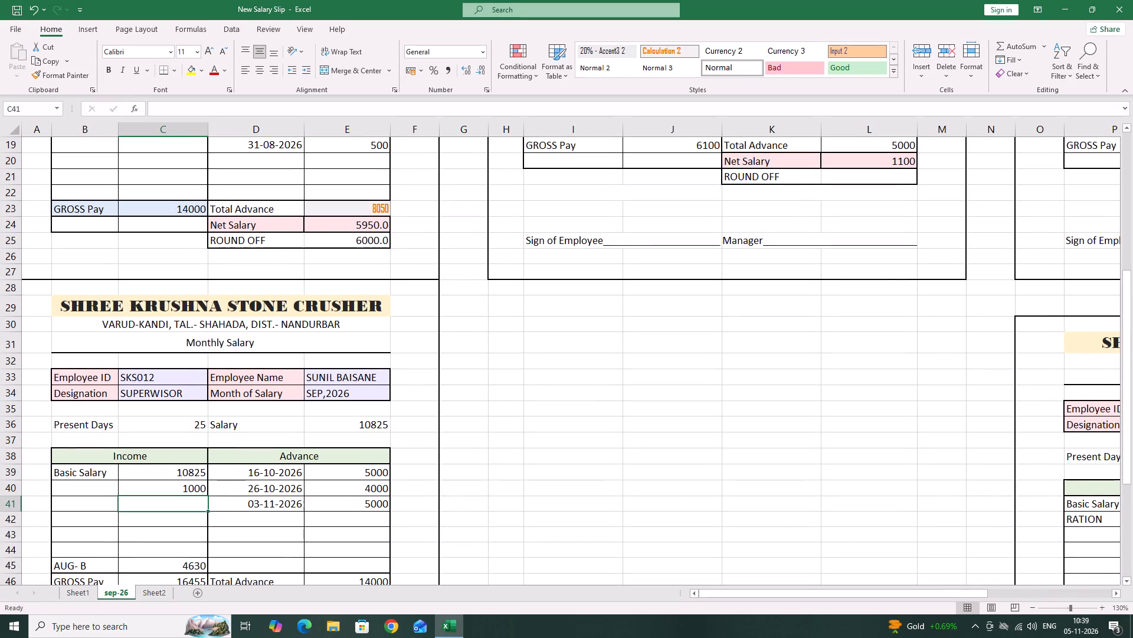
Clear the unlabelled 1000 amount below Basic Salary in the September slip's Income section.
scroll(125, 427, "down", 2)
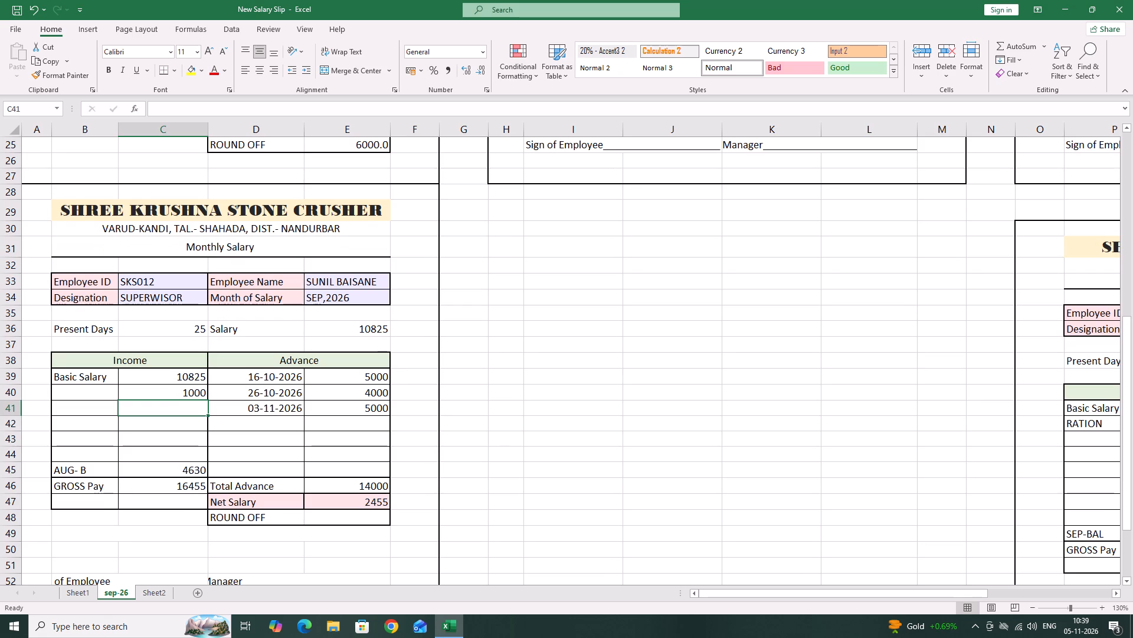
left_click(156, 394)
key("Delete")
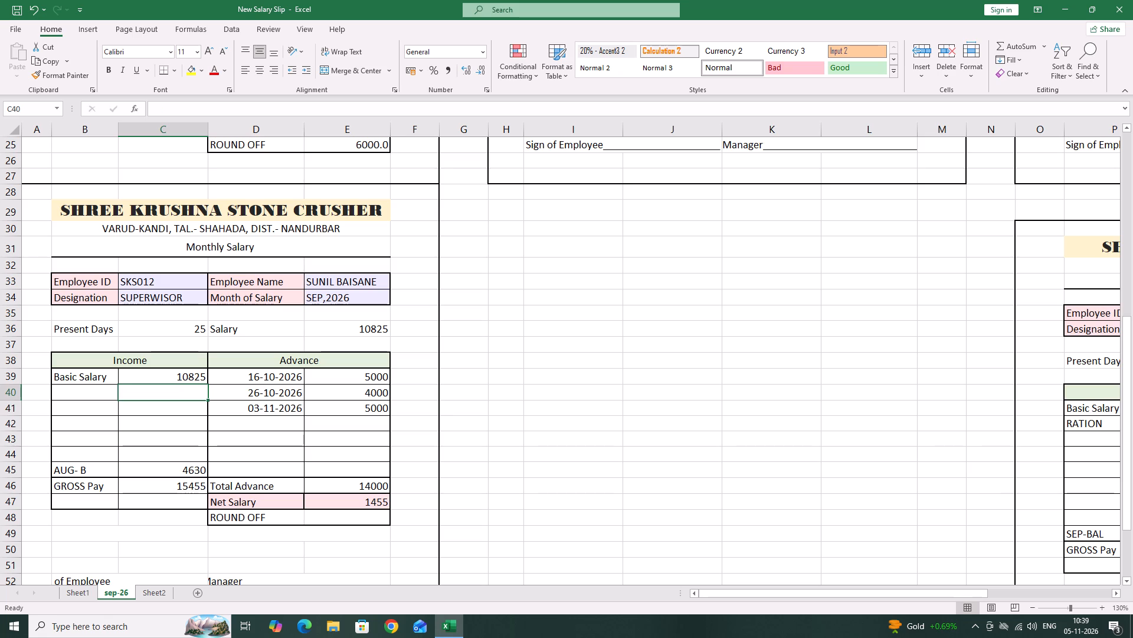
Change the daily rate in the September slip's Salary formula to 500, making it =C36*500.
left_click(195, 112)
left_click(325, 328)
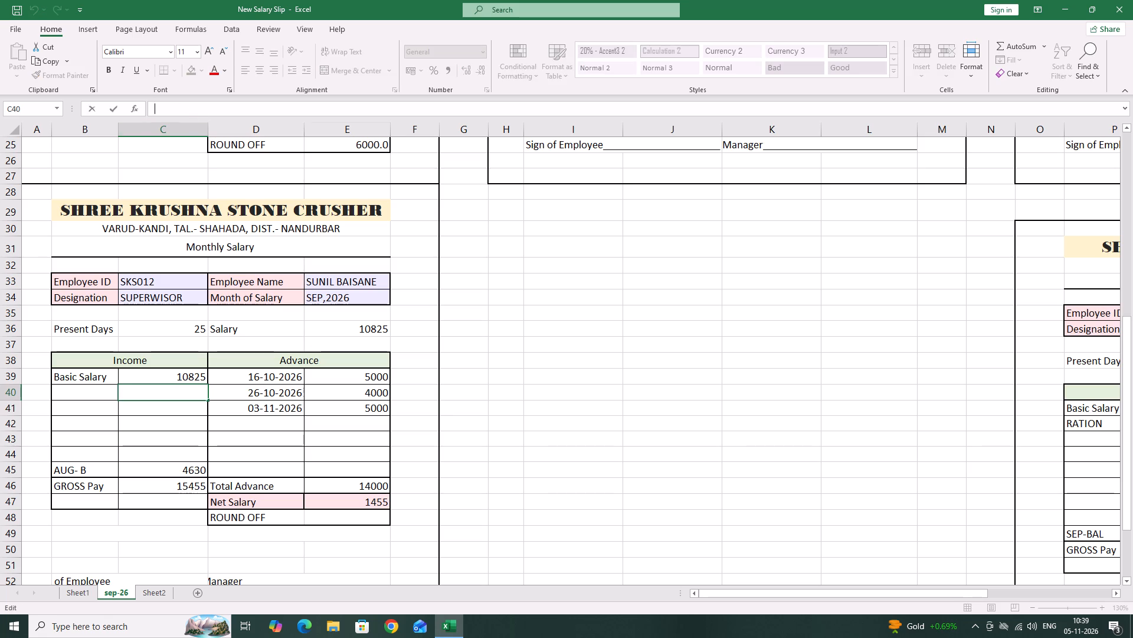
left_click(214, 99)
left_click(217, 109)
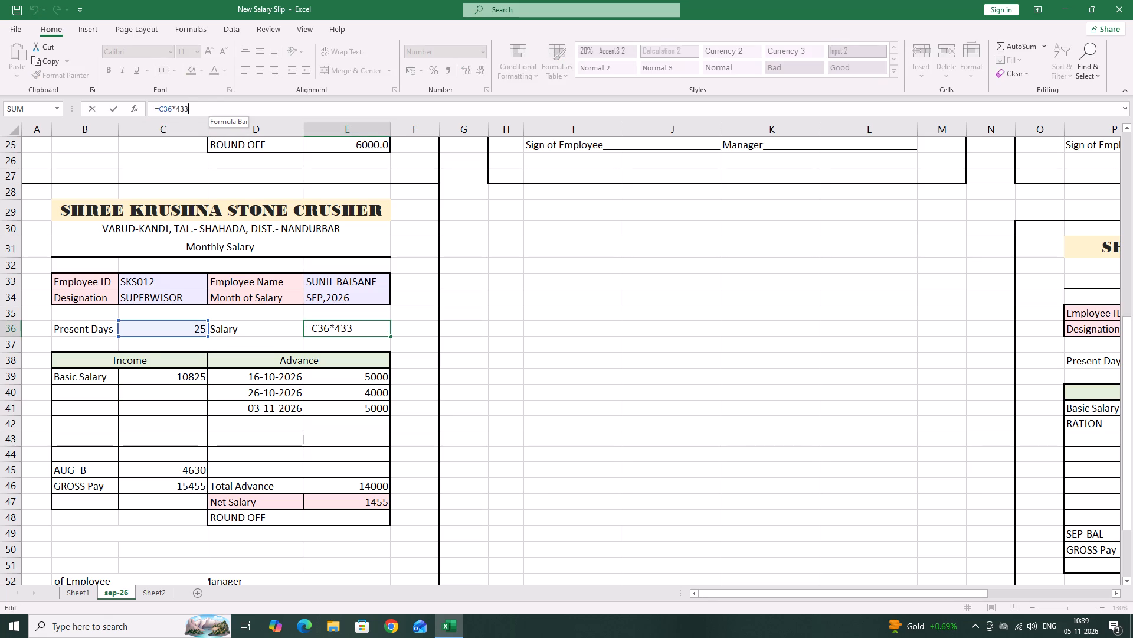
key("BackSpace")
key("BackSpace")
key("BackSpace")
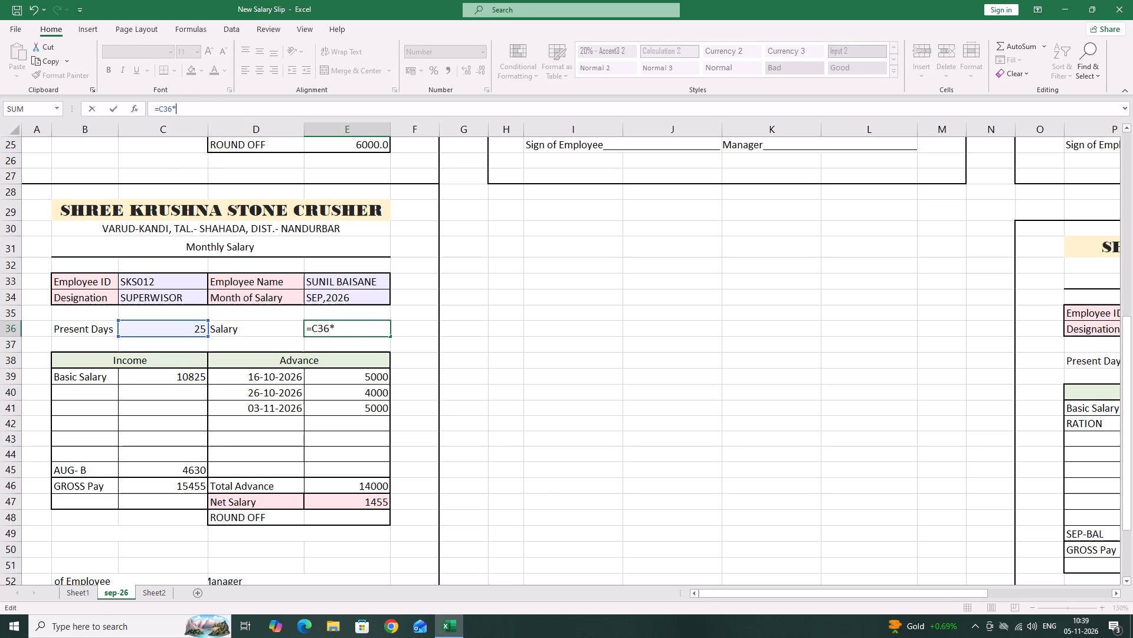
type("500")
key("Return")
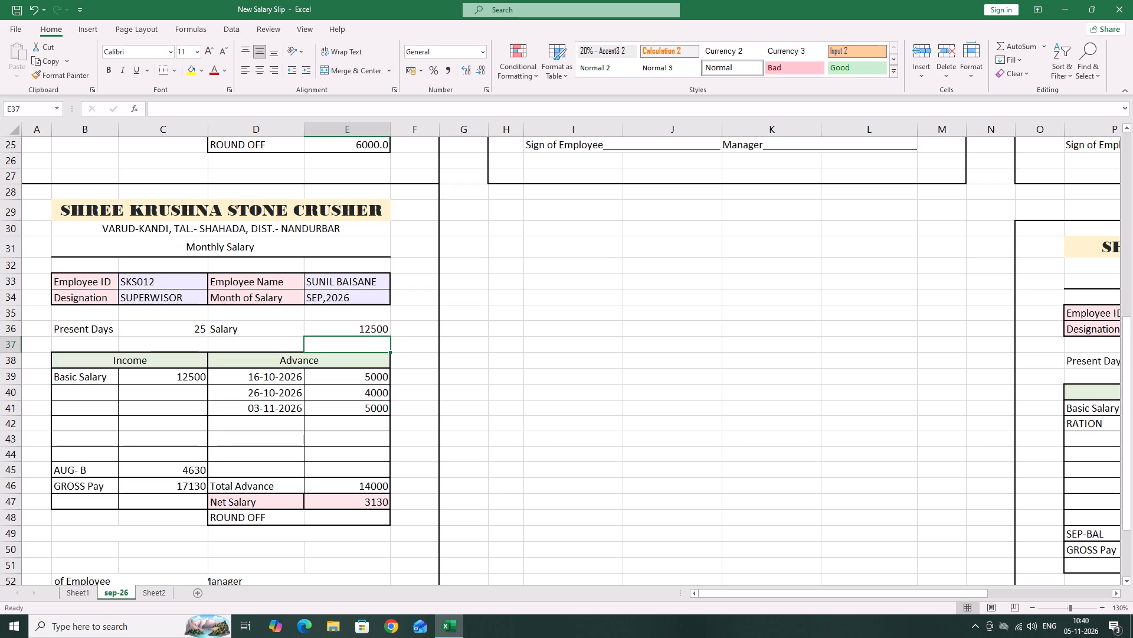
Save the workbook with the updated September slip.
double_click(16, 11)
Shorten the underline after Manager in the signature row of the lower supervisor's September slip so the label fits its cell.
left_click(71, 594)
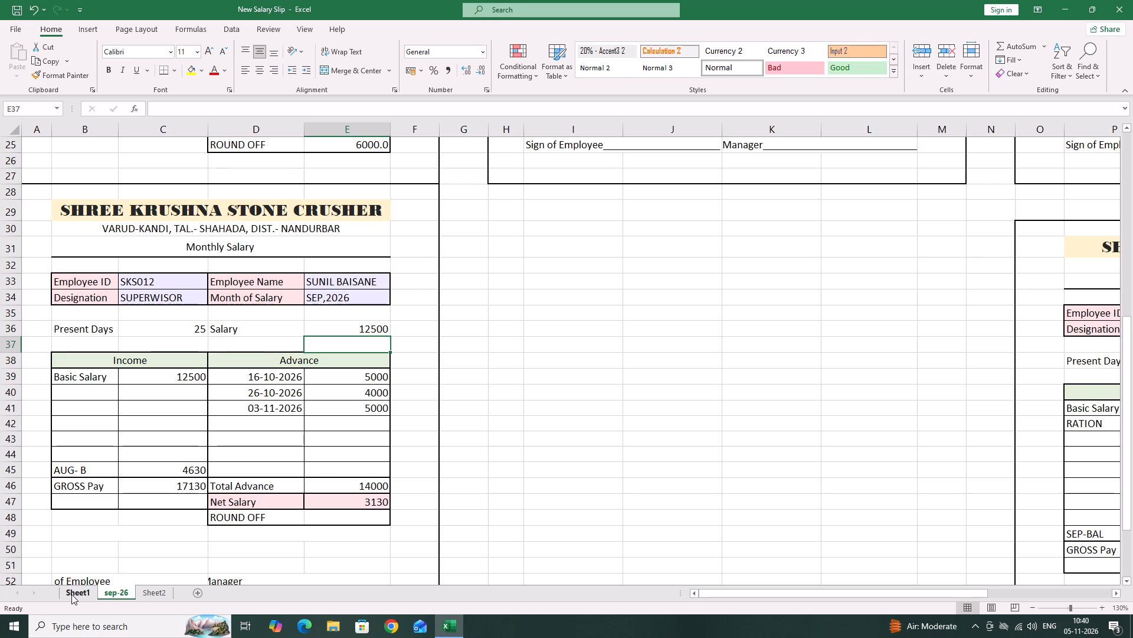
left_click(127, 595)
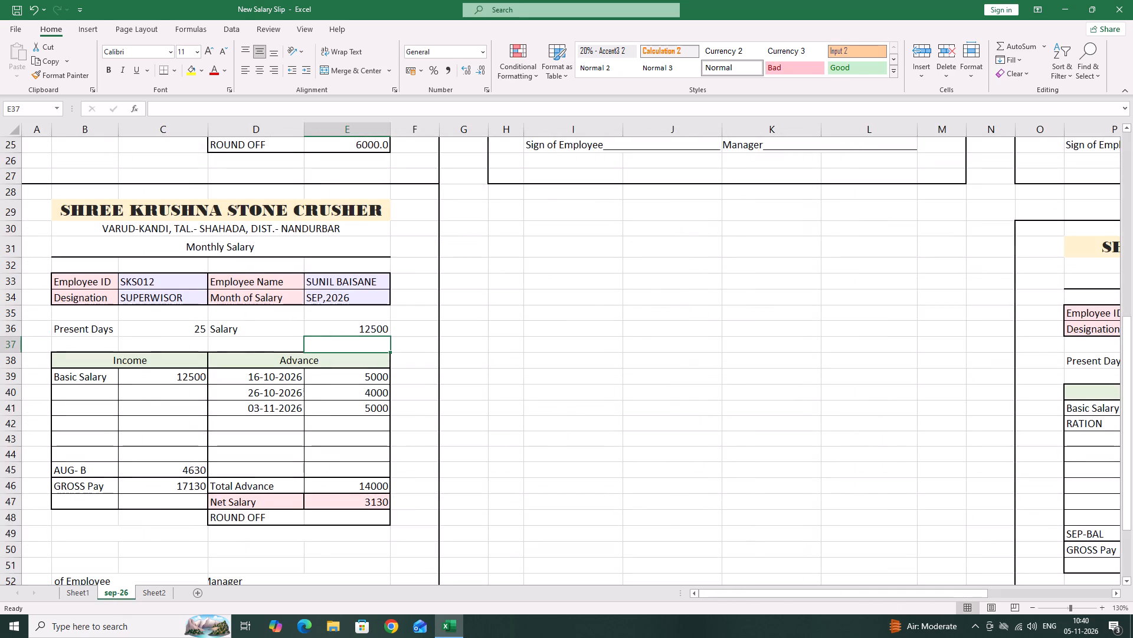
scroll(185, 538, "down", 2)
left_click(237, 477)
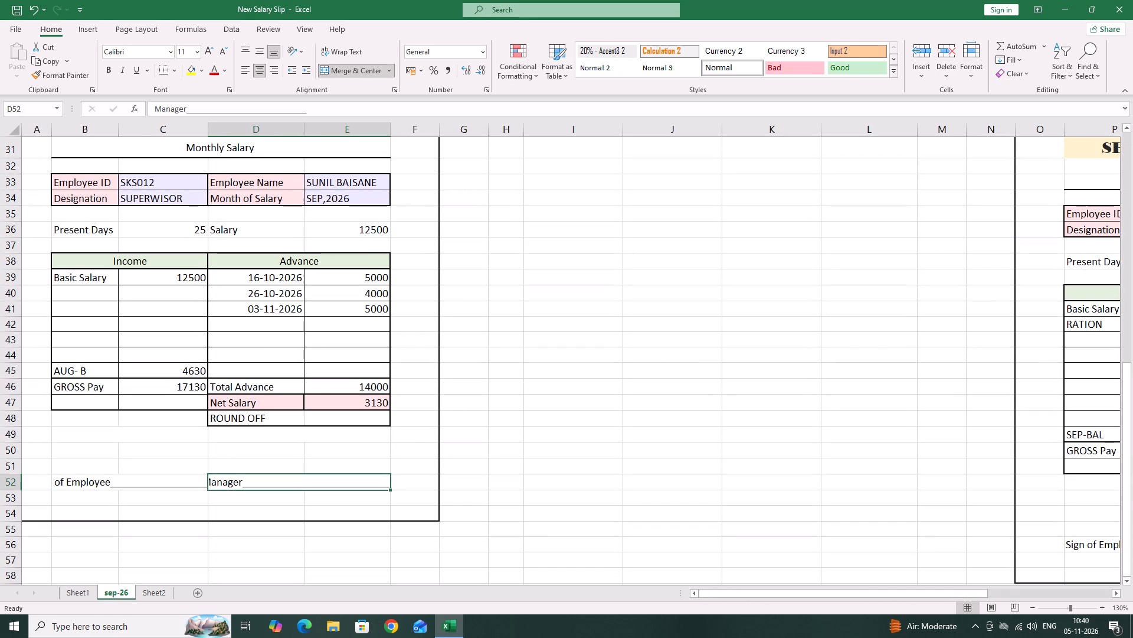
double_click(294, 484)
key("Delete")
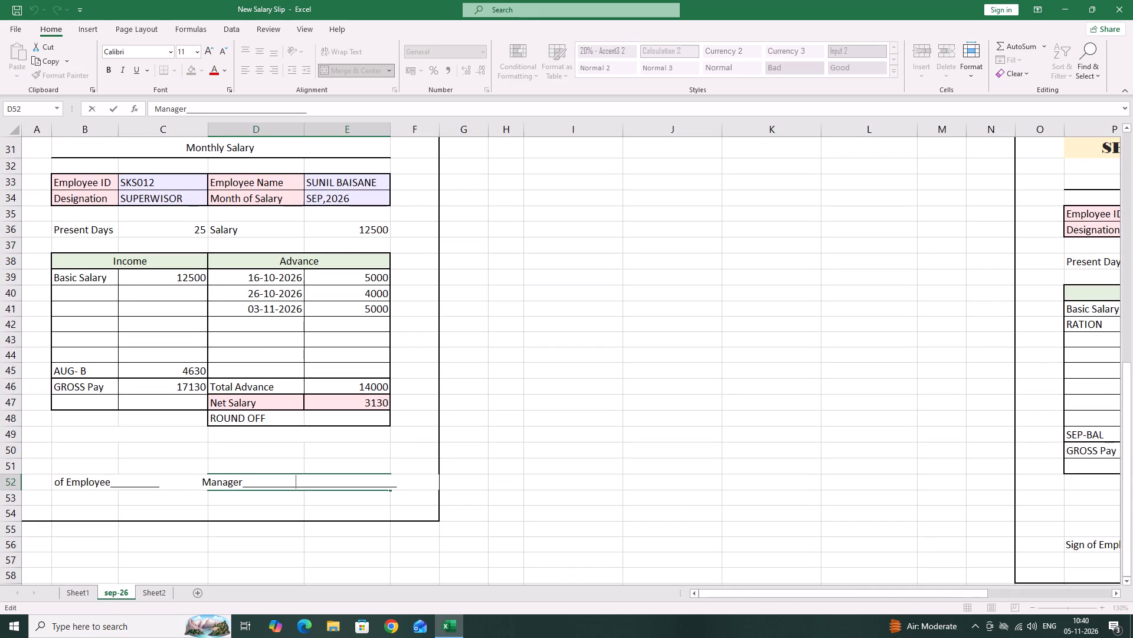
key("Delete")
key("Delete")
left_click(288, 503)
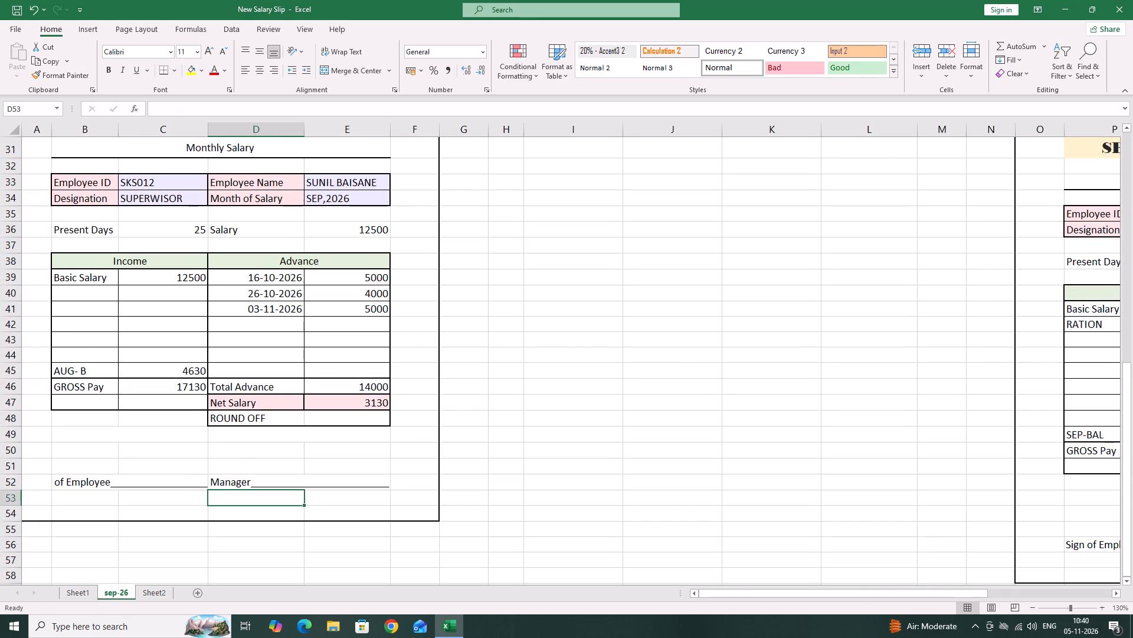
Shorten the underline after Sign of Employee in the same September slip until the whole label fits its merged cell.
scroll(236, 536, "down", 1)
double_click(152, 432)
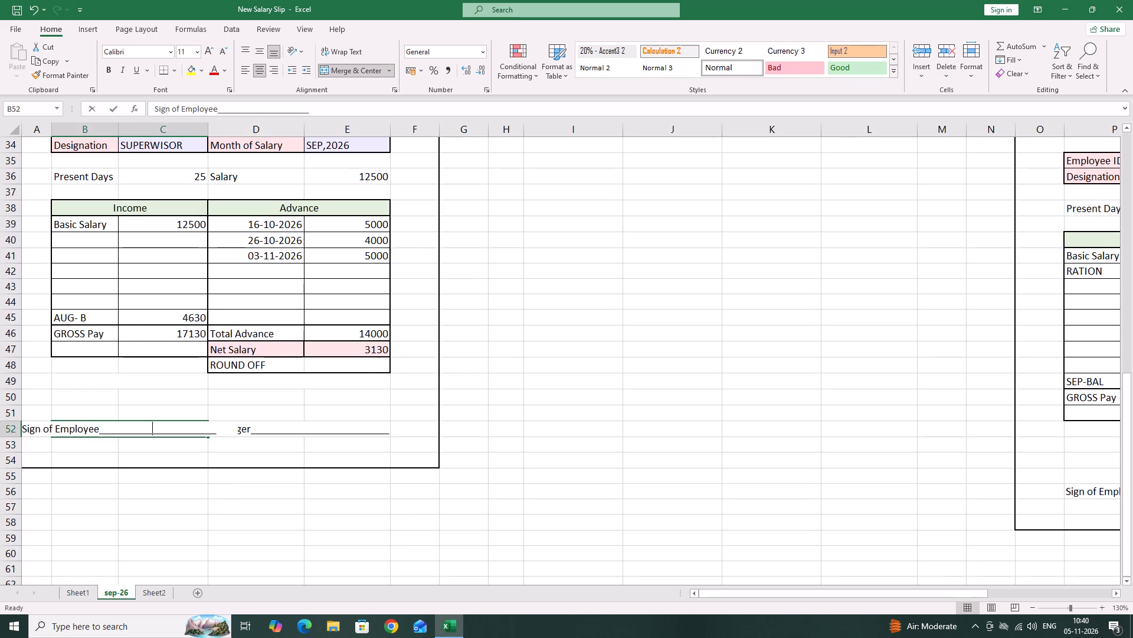
key("Delete")
key("Delete")
key("Delete")
key("Delete")
key("Delete")
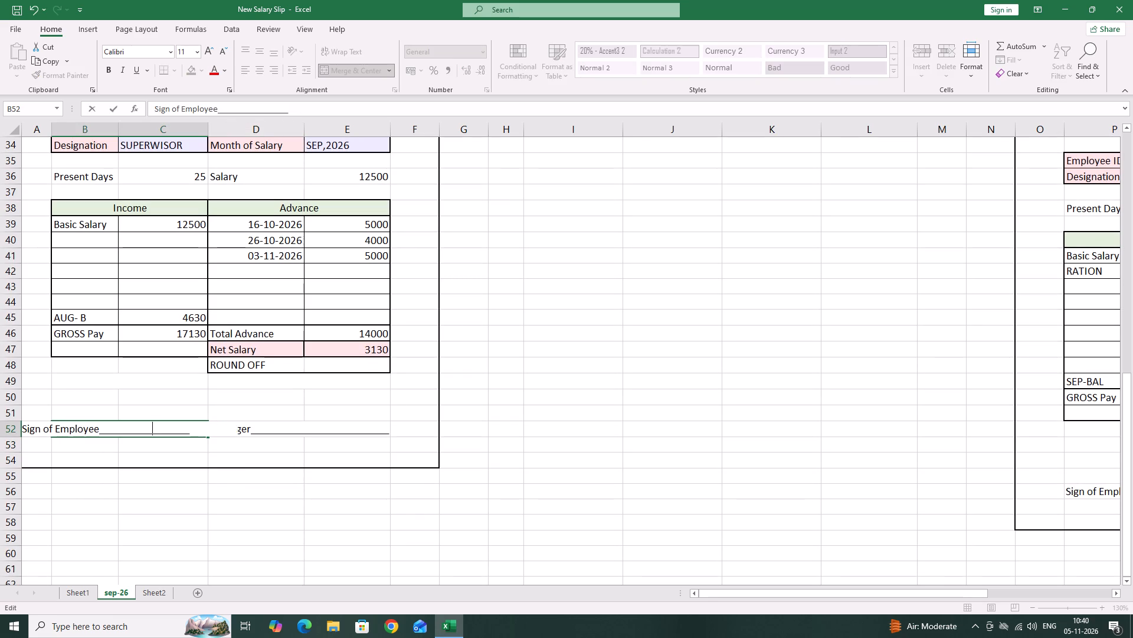
key("Delete")
left_click(151, 451)
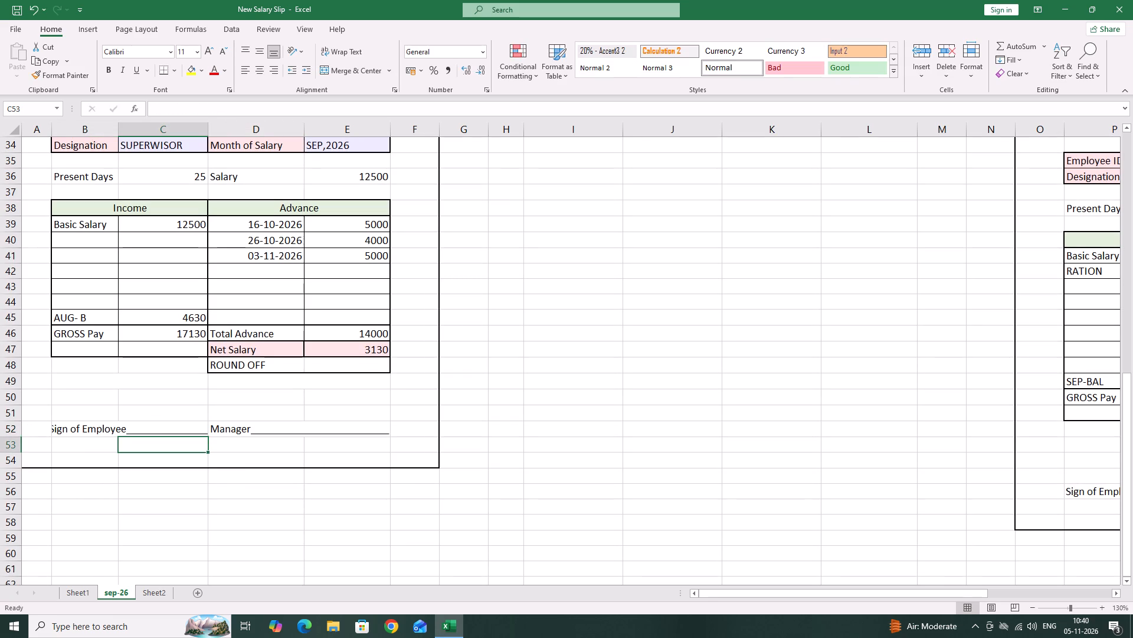
double_click(154, 432)
key("Delete")
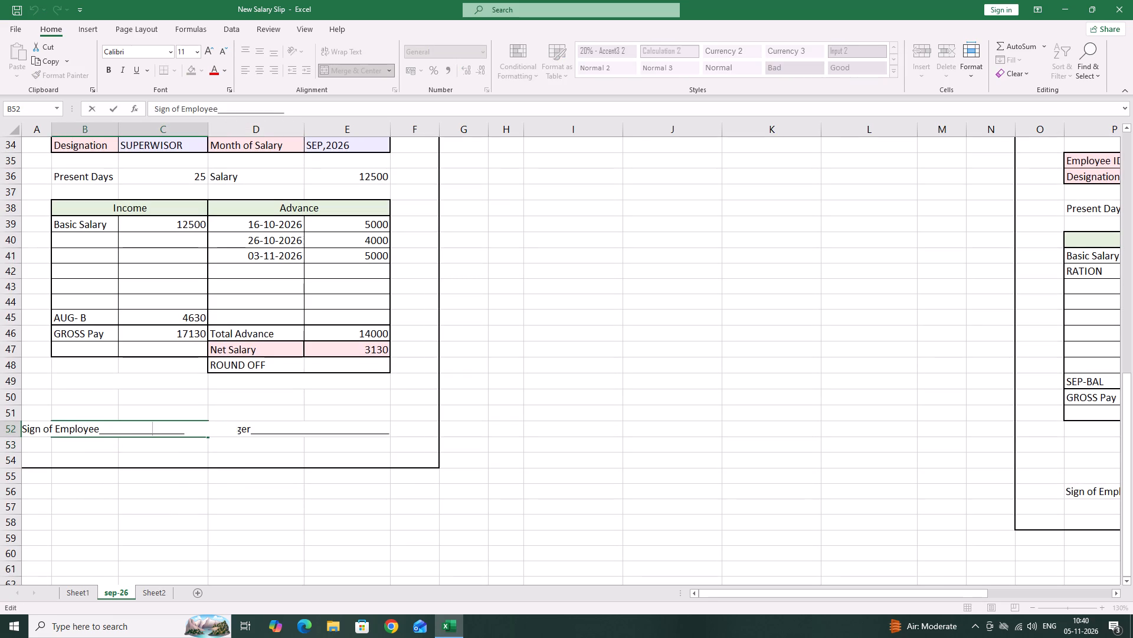
key("Delete")
key("Delete")
left_click(147, 471)
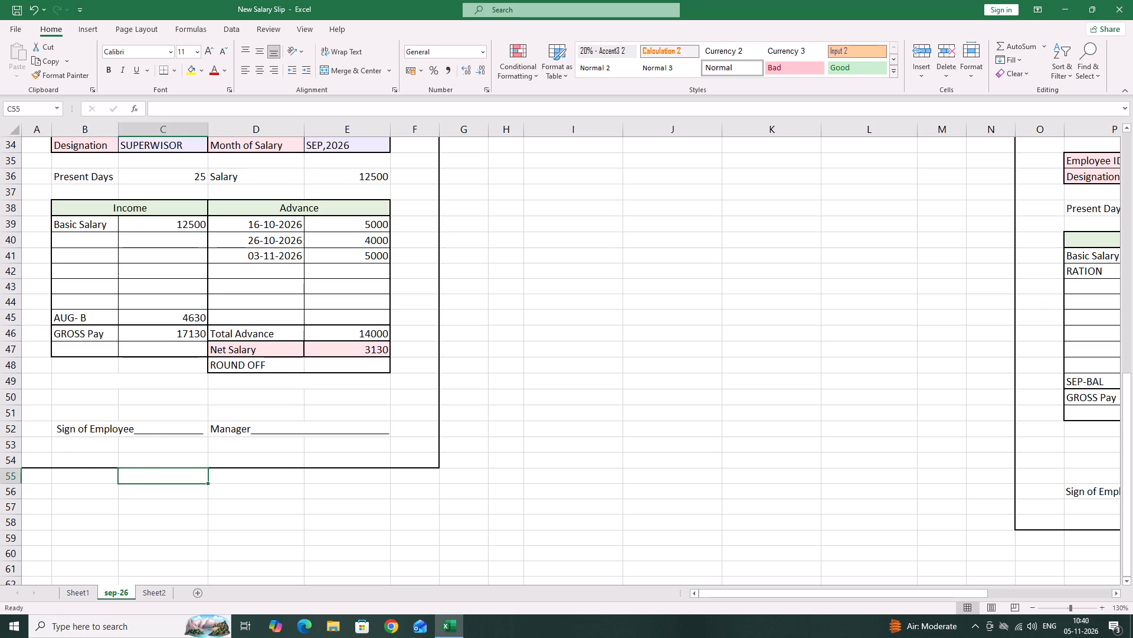
Review the salary slips on the sep-26 sheet, including the poclain helper's, the other supervisor's and the operator's September and October slips.
scroll(150, 466, "up", 2)
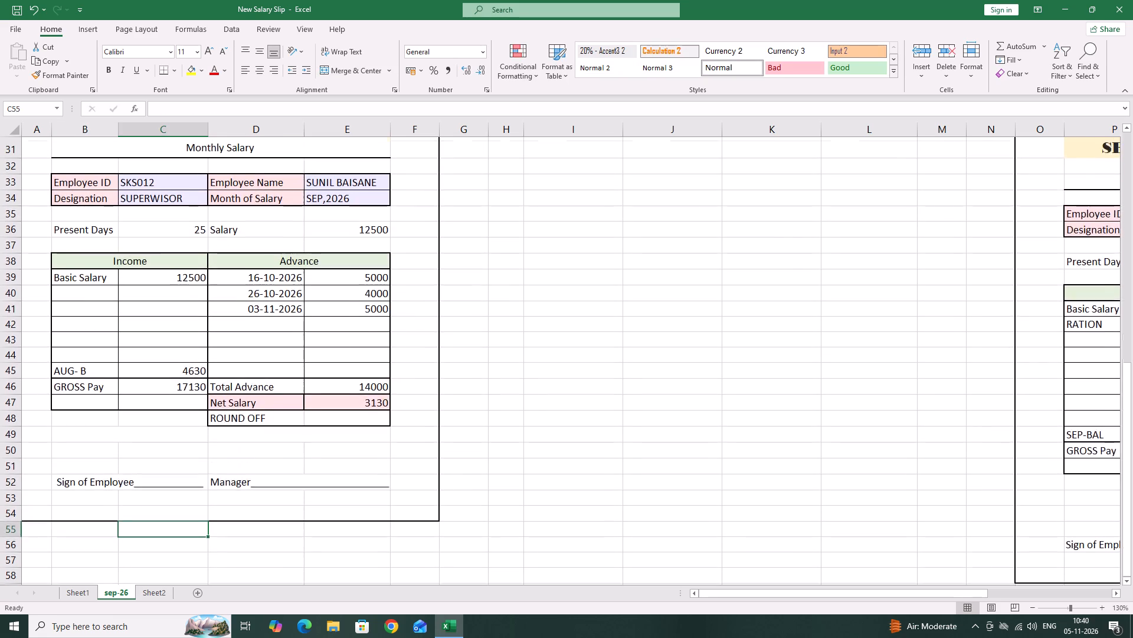
scroll(150, 465, "down", 1)
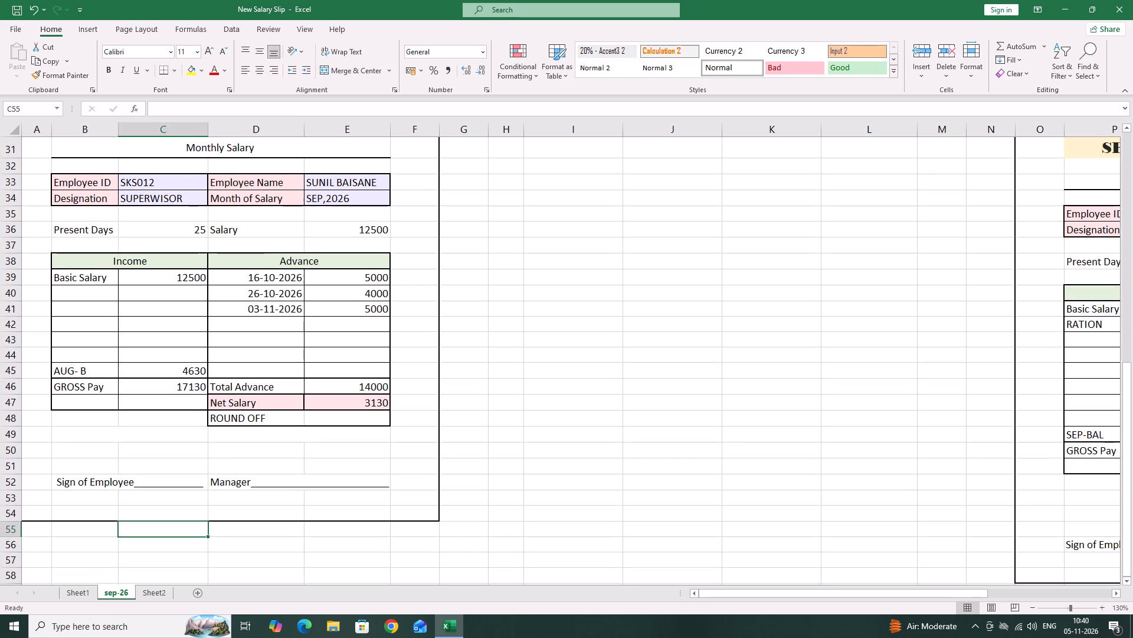
scroll(145, 459, "up", 3)
scroll(173, 353, "up", 3)
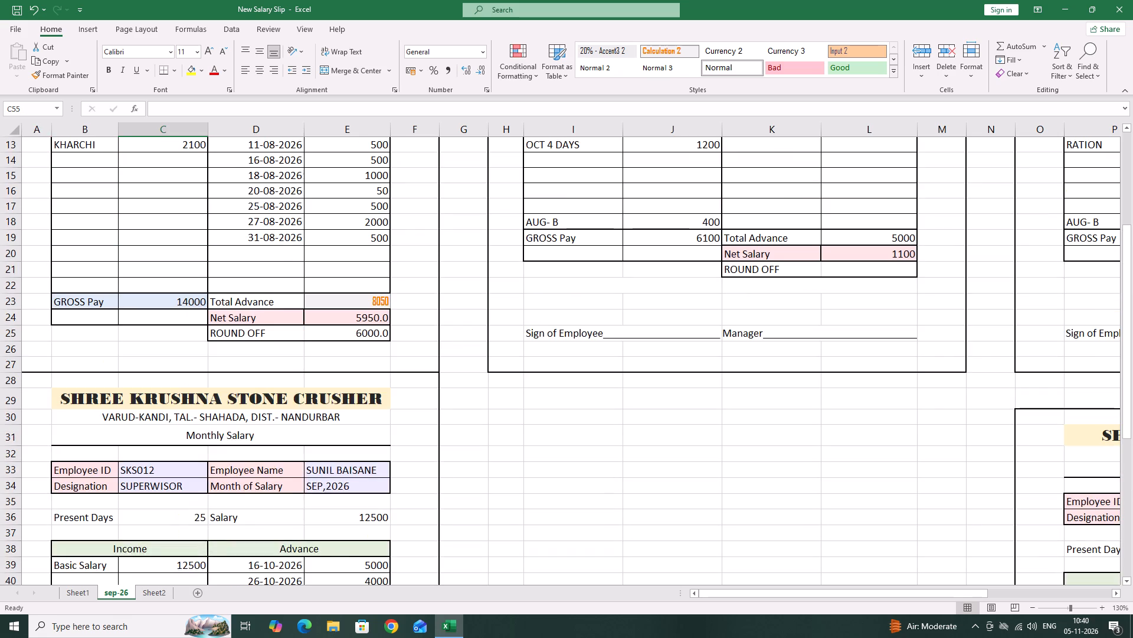
scroll(173, 353, "up", 1)
scroll(173, 353, "down", 1)
scroll(173, 353, "up", 2)
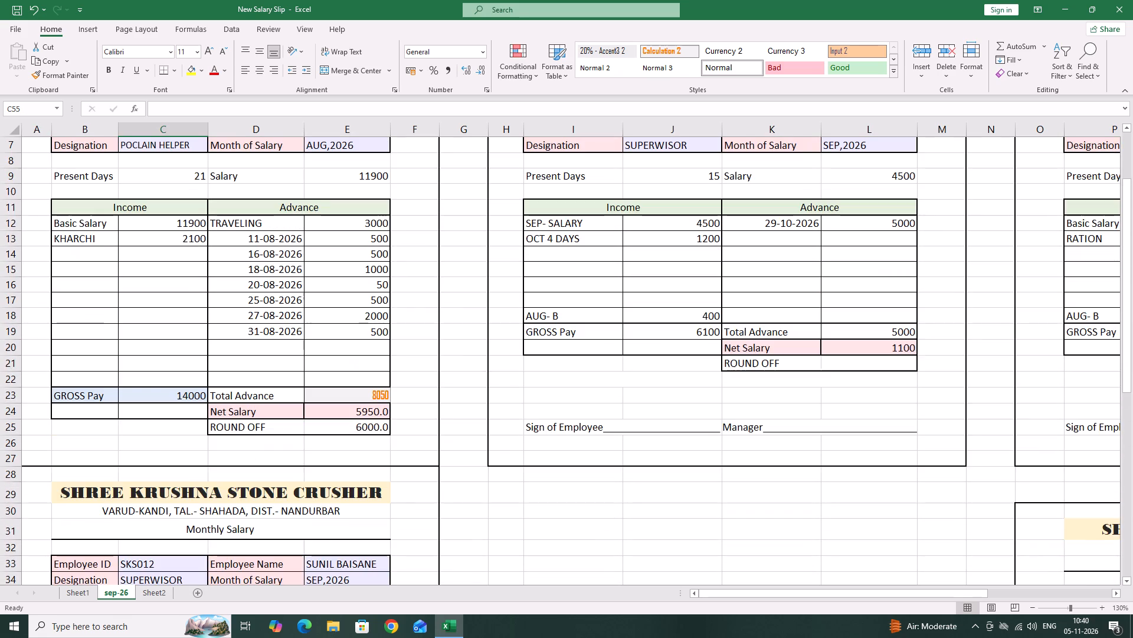
scroll(173, 353, "up", 1)
scroll(173, 353, "down", 1)
scroll(173, 353, "up", 2)
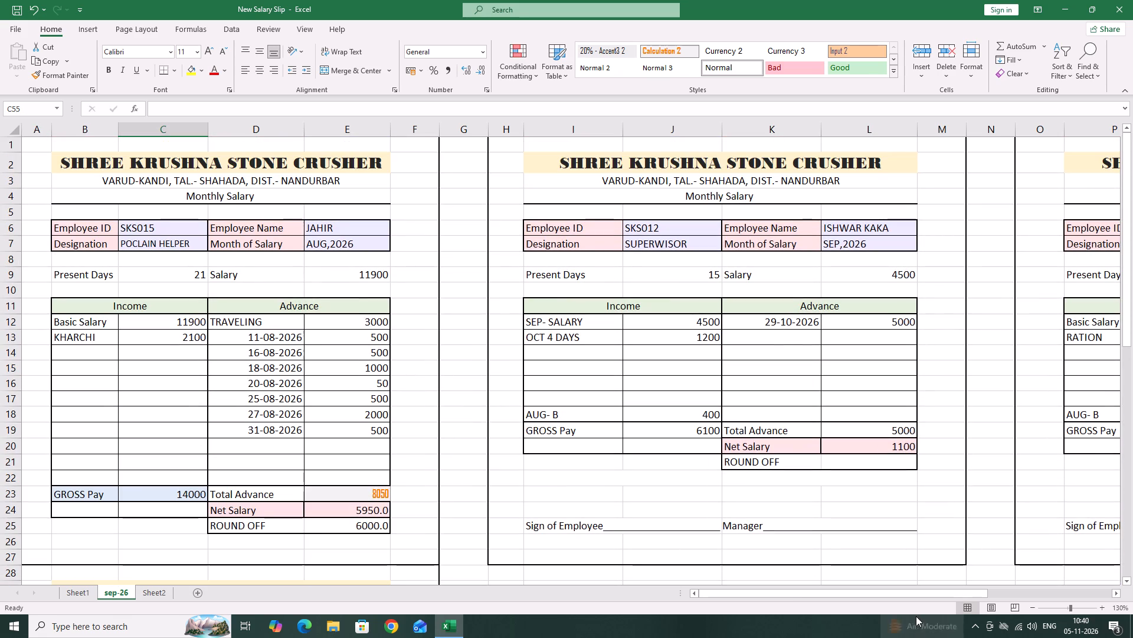
left_click_drag(913, 595, 1009, 595)
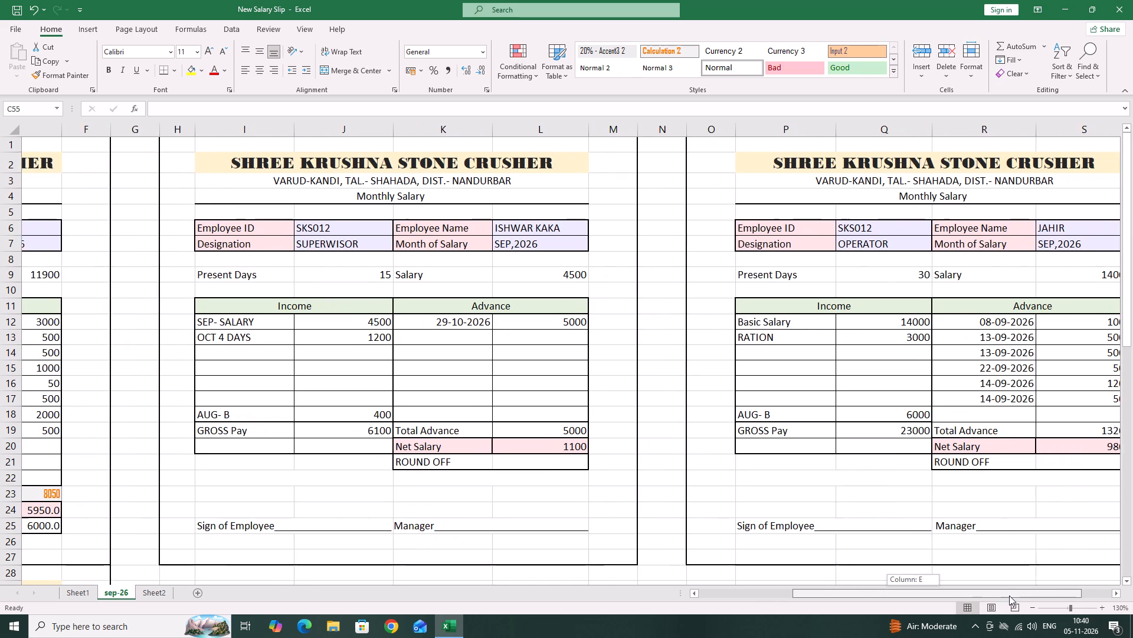
left_click_drag(1009, 595, 988, 604)
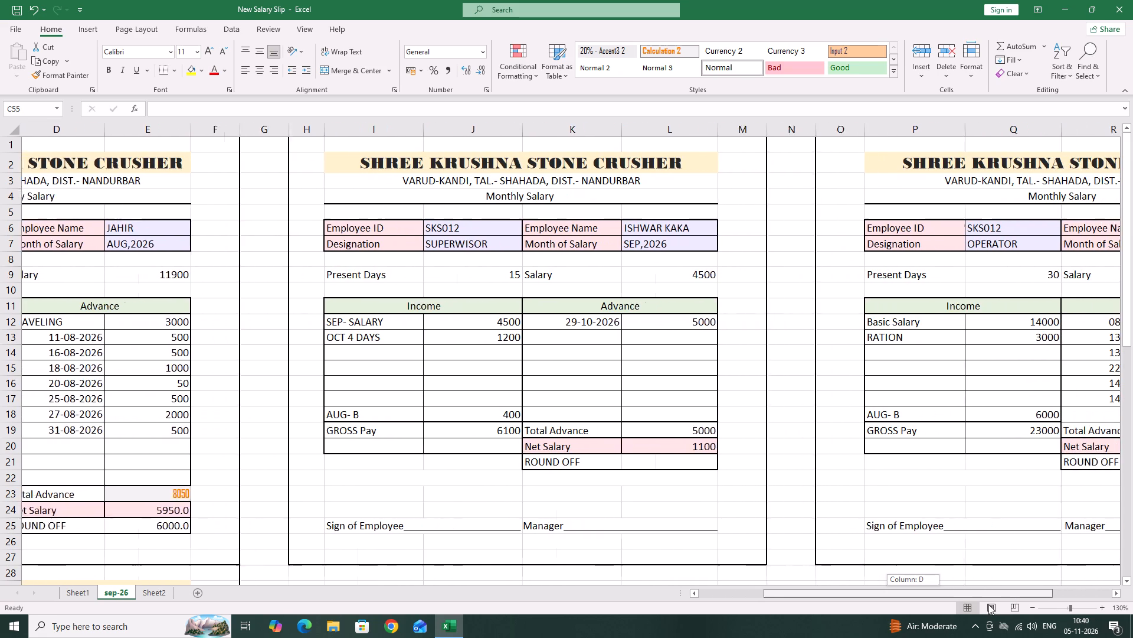
left_click_drag(988, 604, 1023, 605)
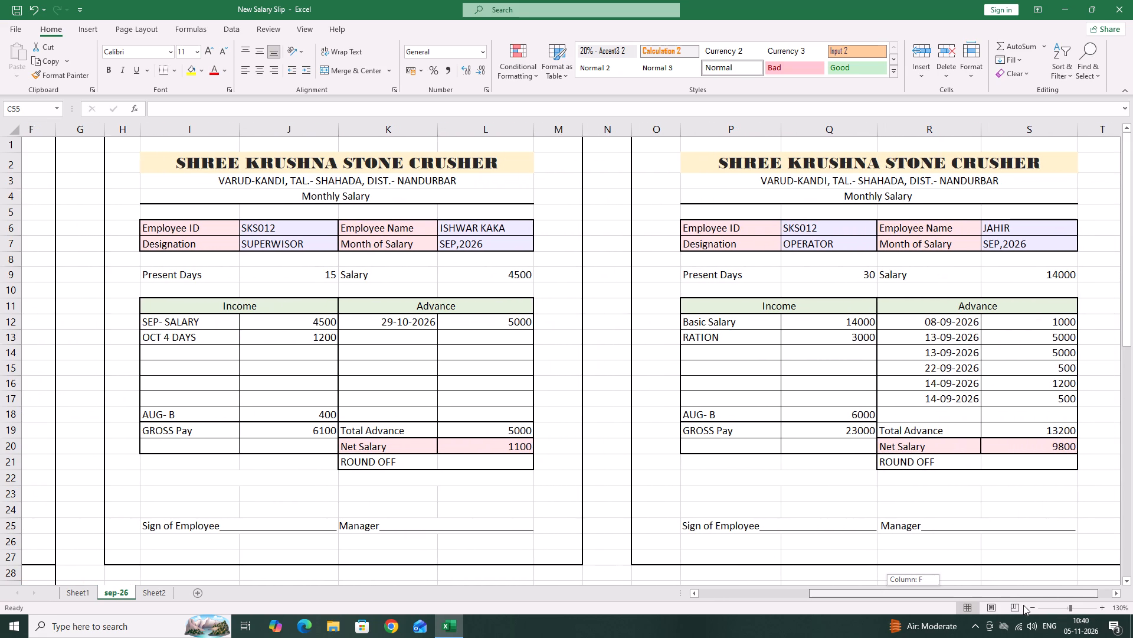
left_click_drag(1023, 605, 1022, 605)
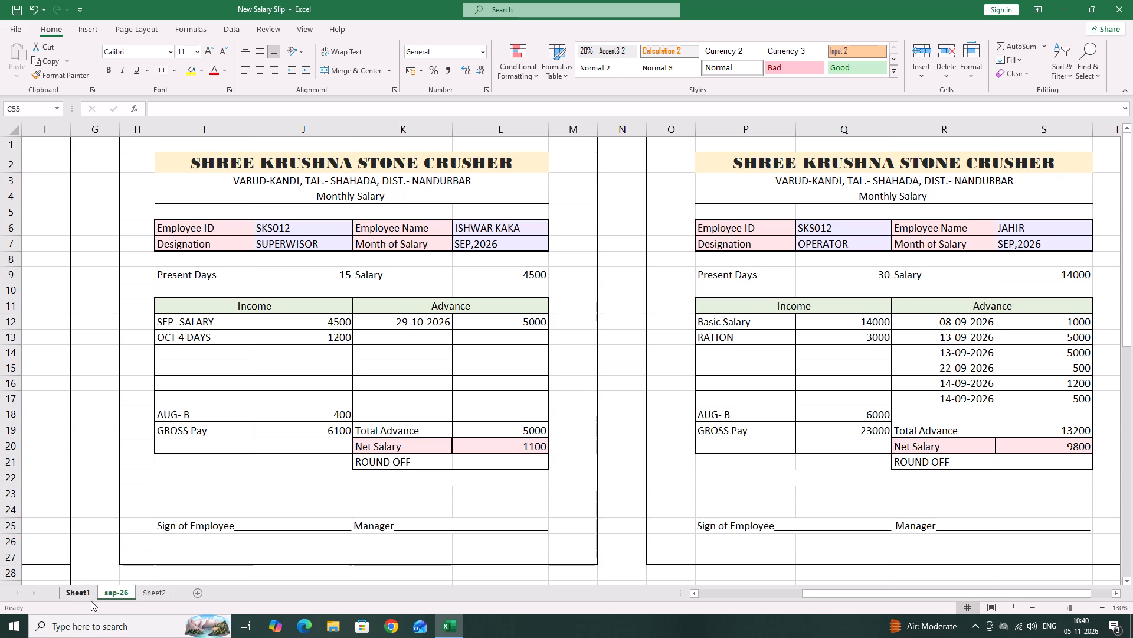
left_click(757, 597)
scroll(261, 578, "down", 3)
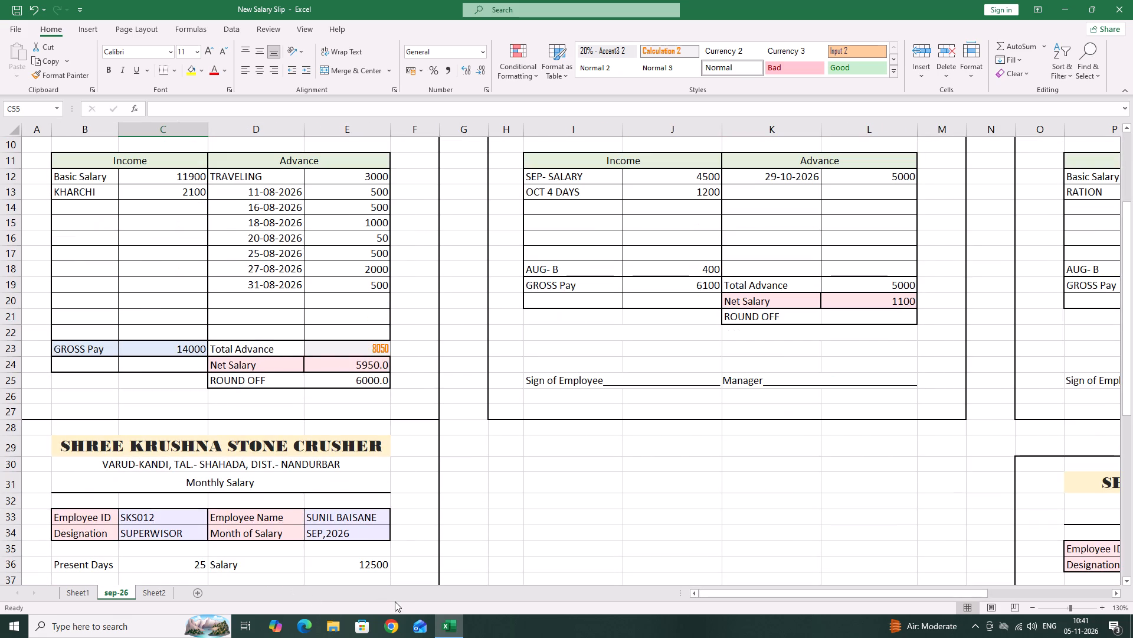
scroll(404, 601, "down", 3)
left_click_drag(886, 593, 1015, 607)
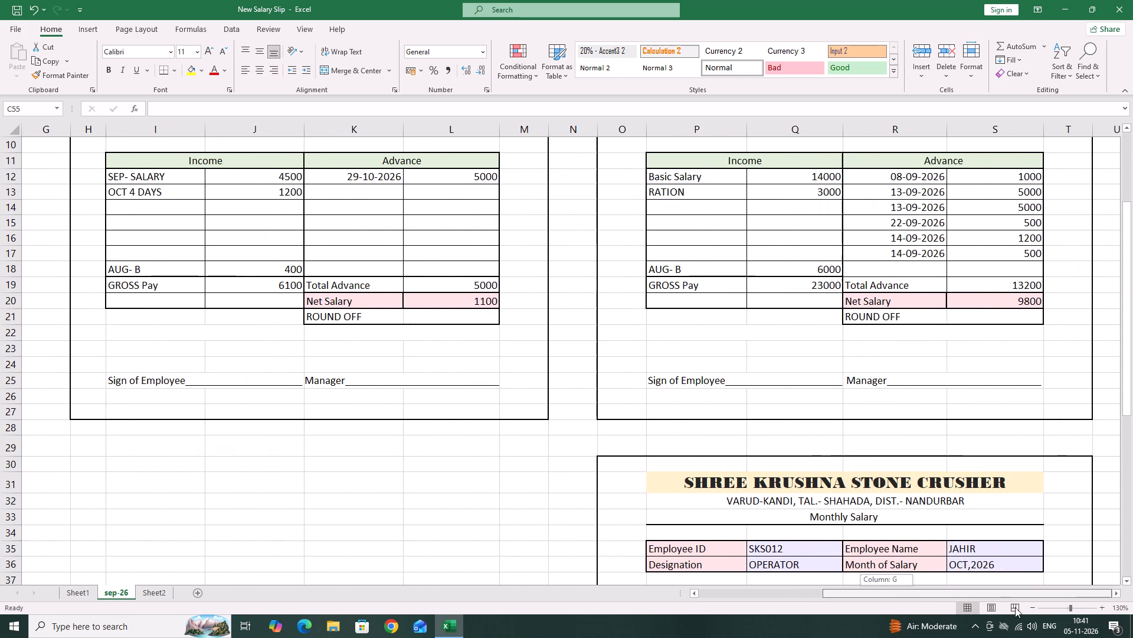
left_click_drag(1015, 607, 1084, 610)
scroll(982, 549, "down", 6)
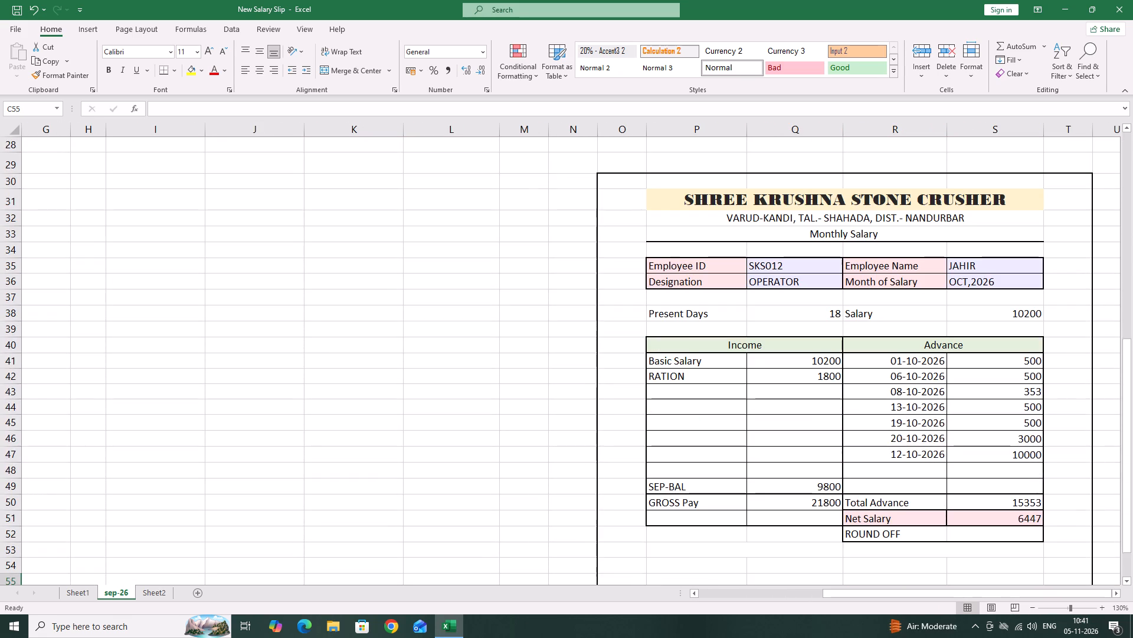
scroll(971, 547, "up", 10)
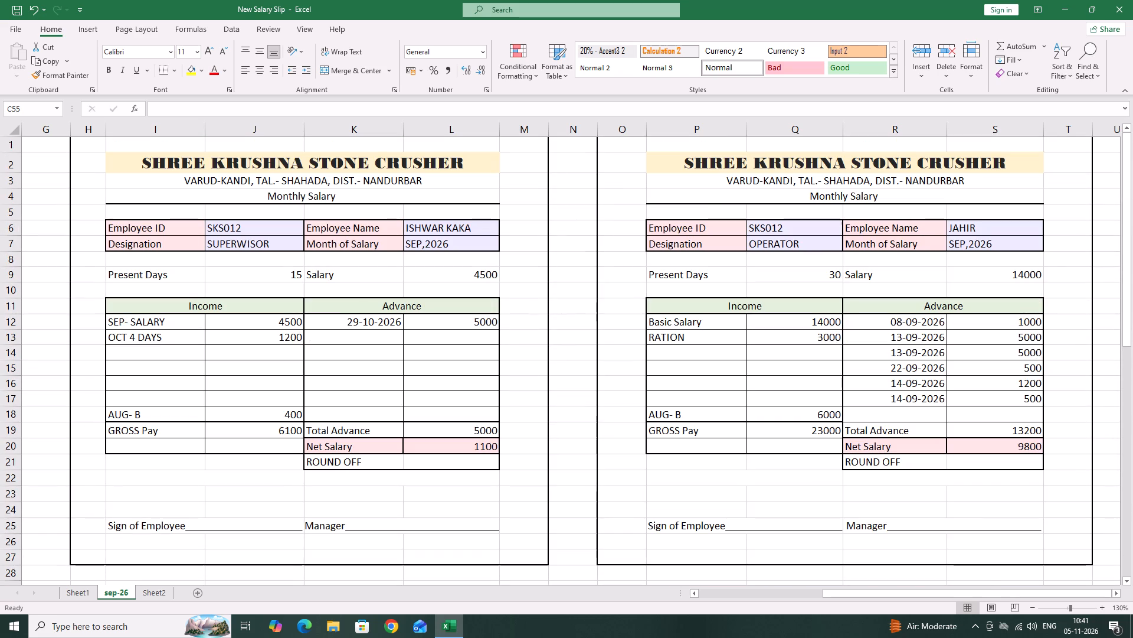
left_click_drag(990, 589, 876, 609)
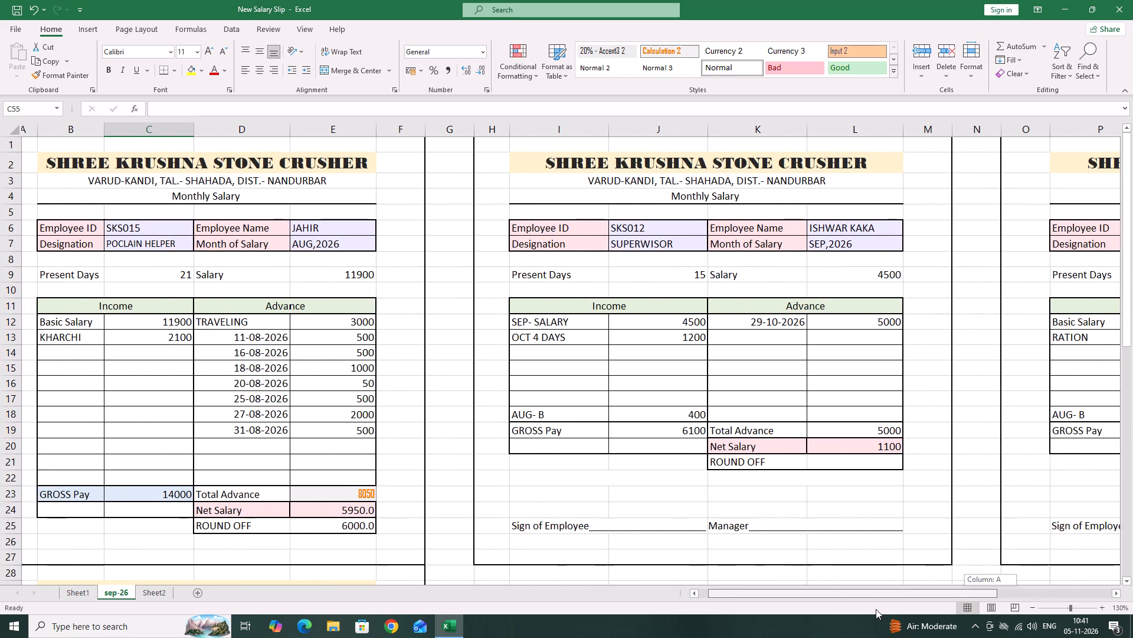
left_click_drag(876, 609, 926, 610)
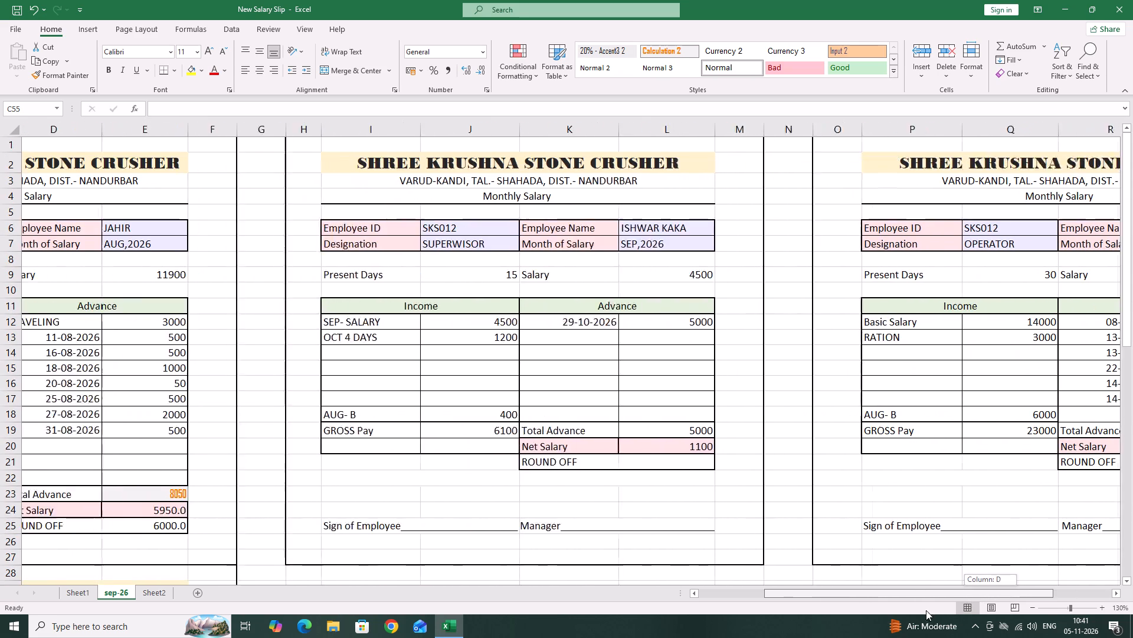
left_click_drag(926, 610, 810, 617)
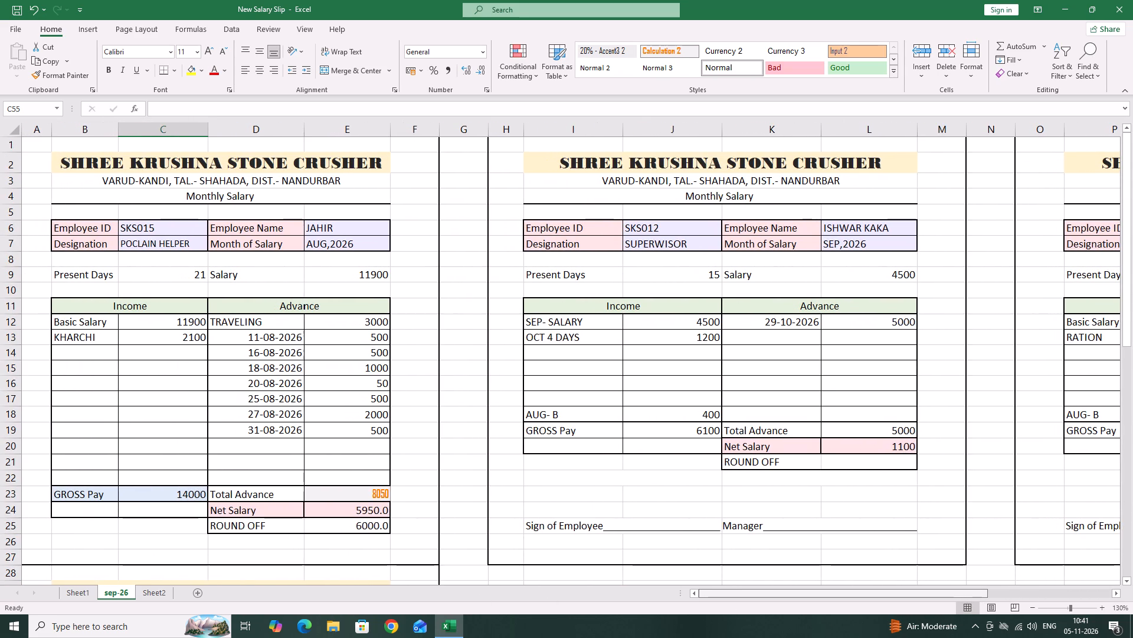
scroll(352, 558, "down", 4)
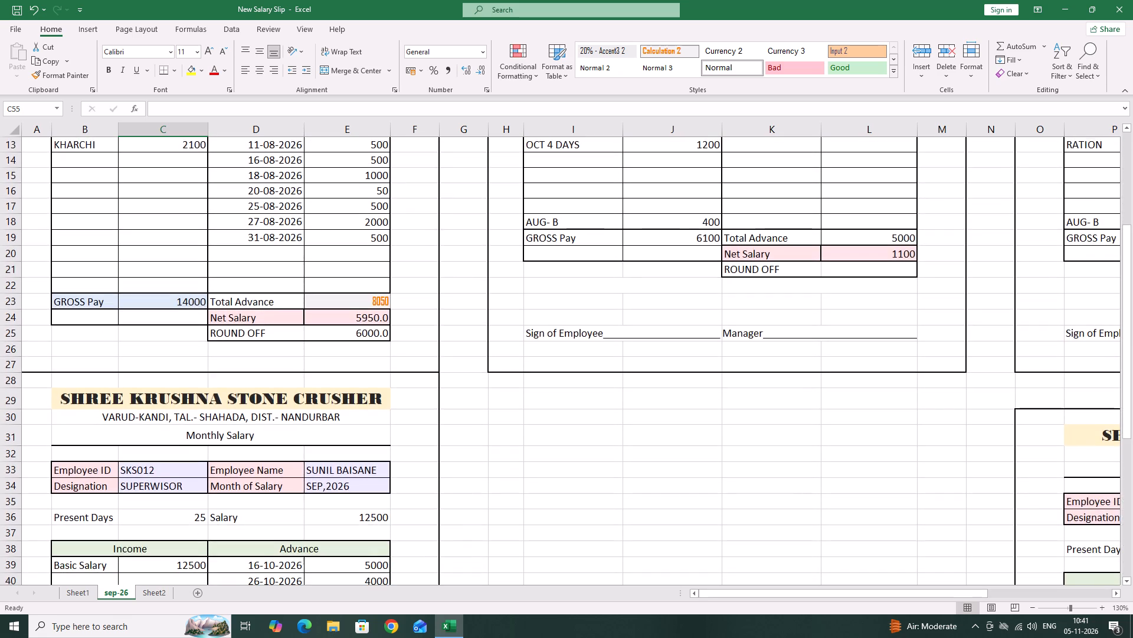
scroll(374, 533, "down", 1)
scroll(375, 532, "up", 7)
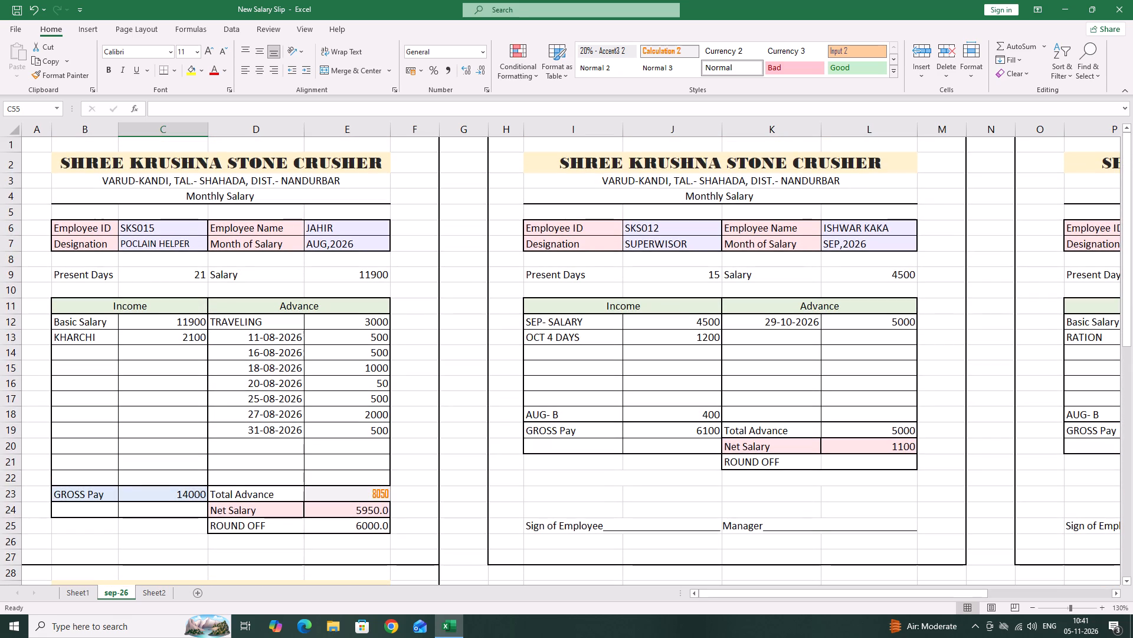
Delete the poclain helper's AUG,2026 slip block in A1:F27 of sep-26, shifting the cells below it up.
left_click_drag(39, 146, 407, 164)
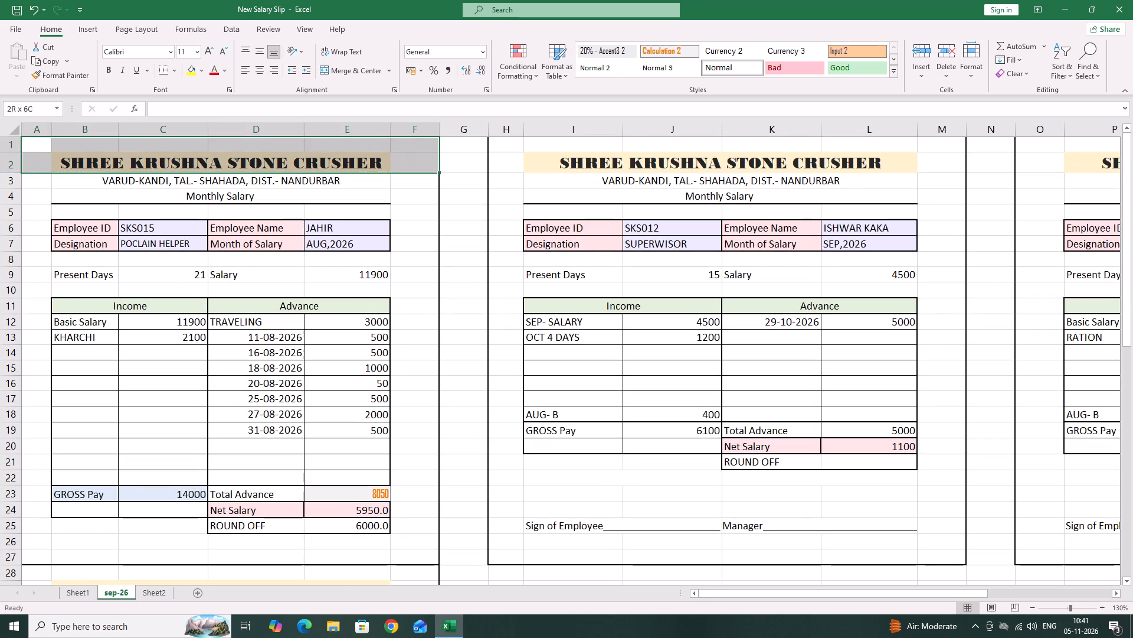
left_click_drag(407, 164, 424, 567)
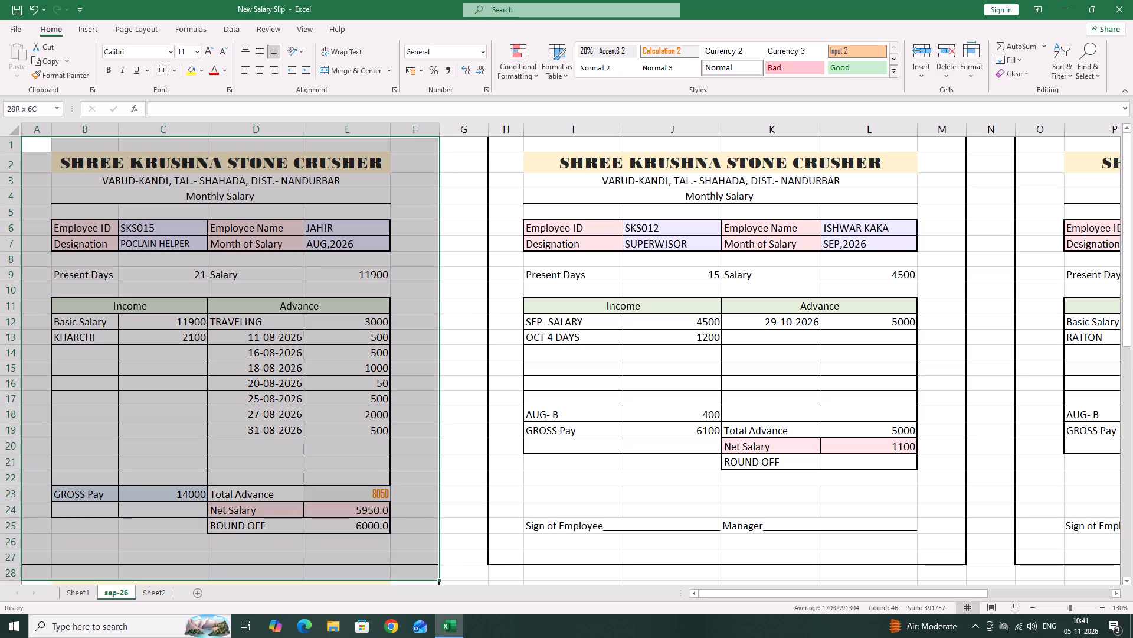
left_click_drag(424, 567, 424, 559)
right_click(418, 517)
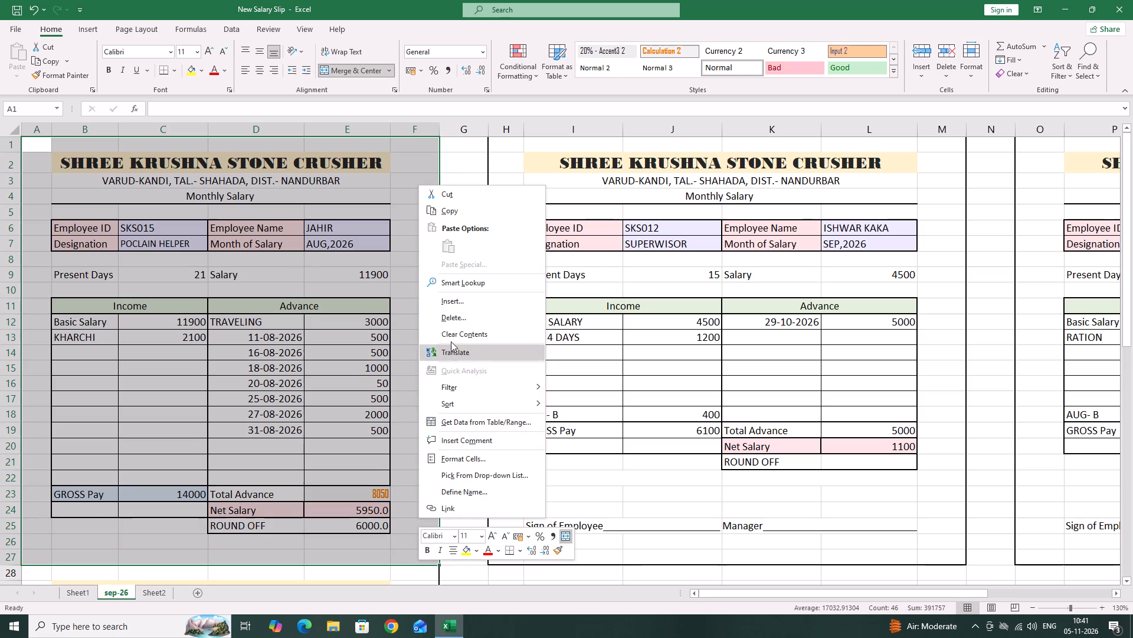
left_click(451, 318)
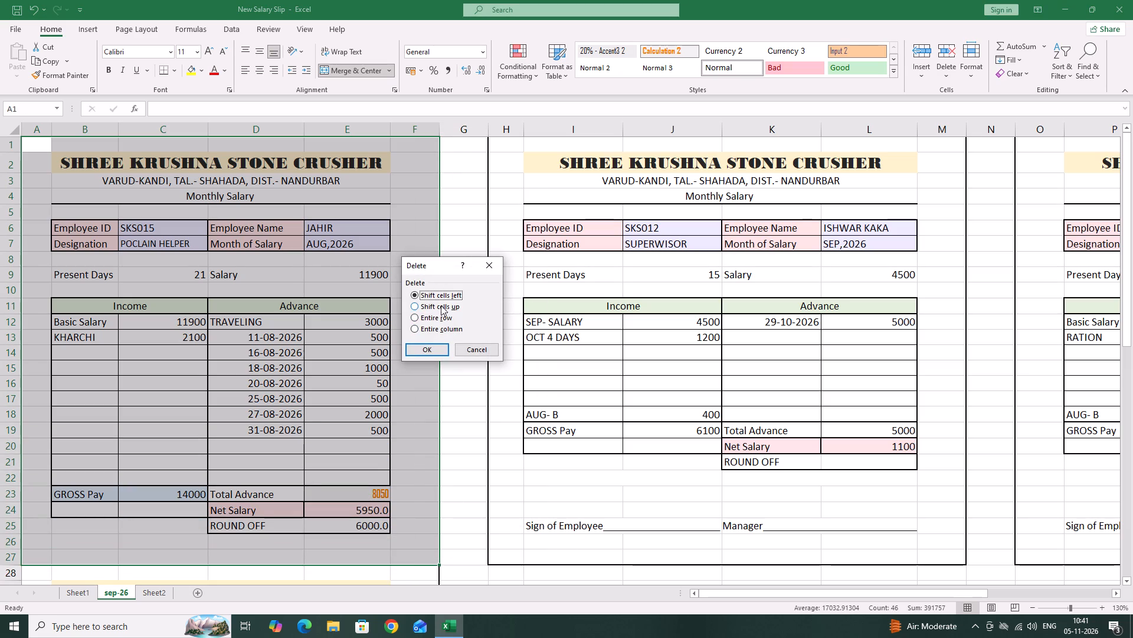
left_click(440, 304)
left_click(433, 352)
left_click(417, 487)
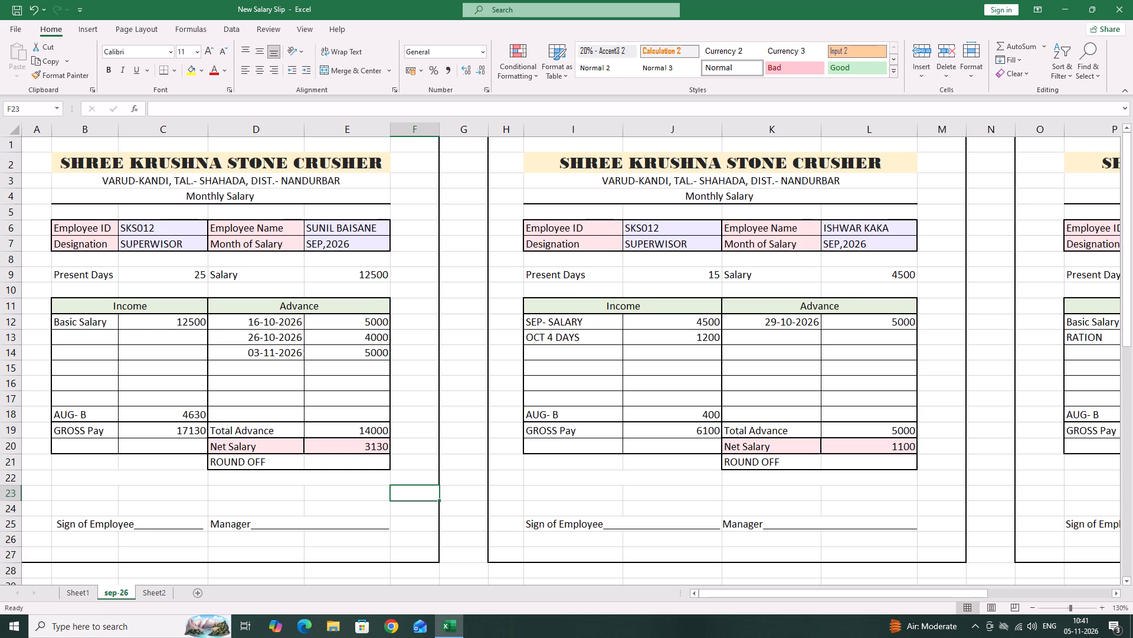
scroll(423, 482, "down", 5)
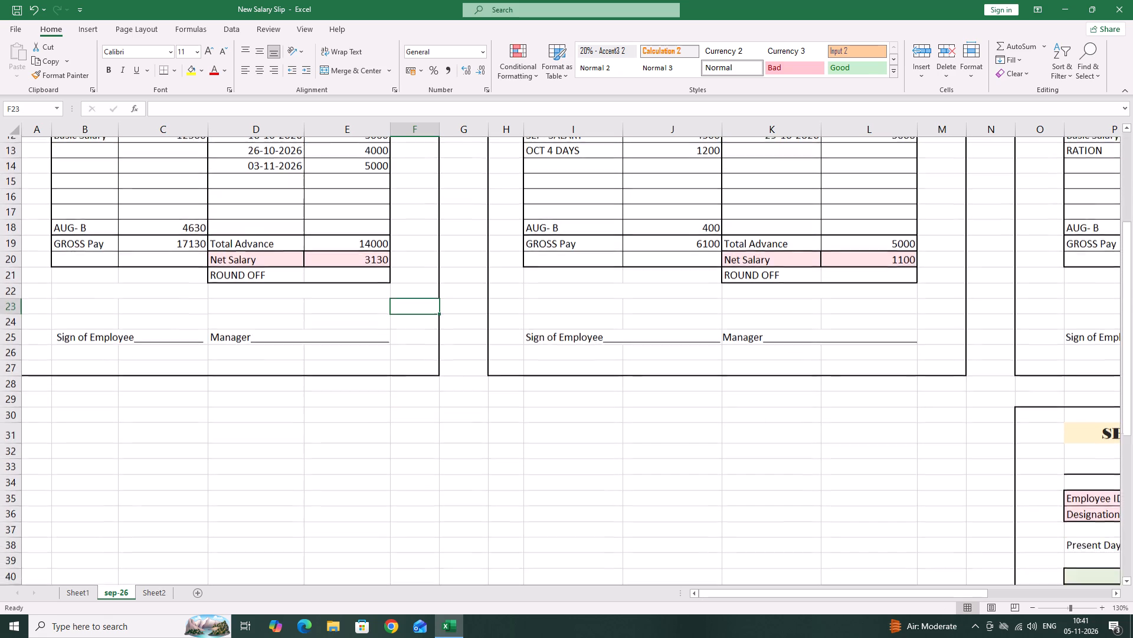
Save the workbook with the old August slip removed from the sep-26 sheet.
scroll(423, 482, "down", 1)
scroll(423, 482, "up", 5)
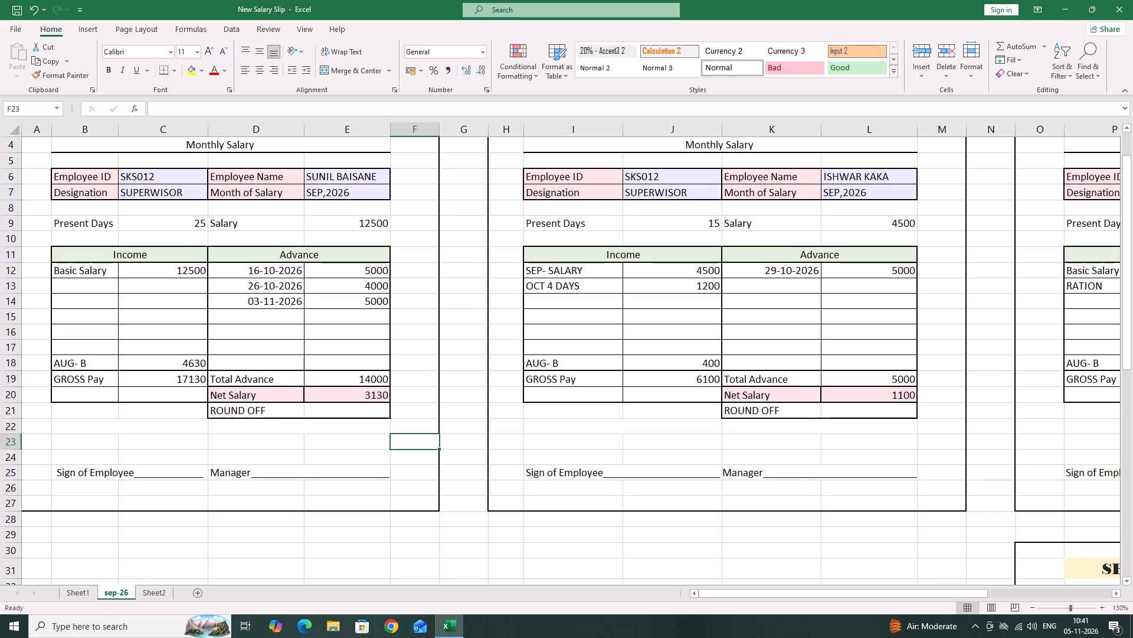
scroll(283, 371, "up", 2)
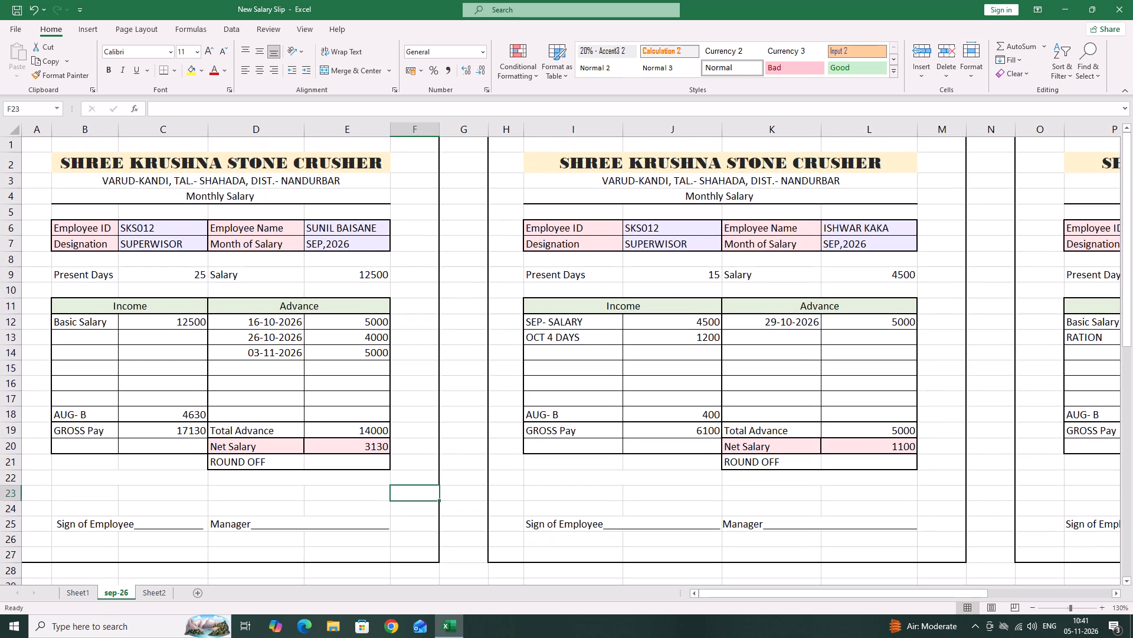
scroll(283, 371, "up", 8)
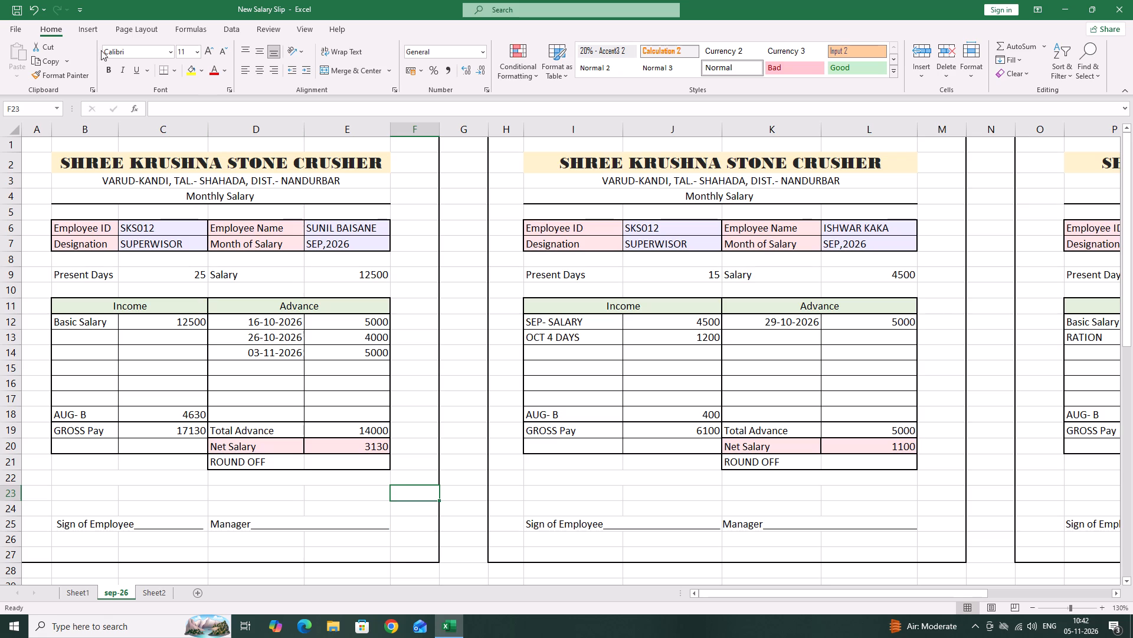
left_click(13, 8)
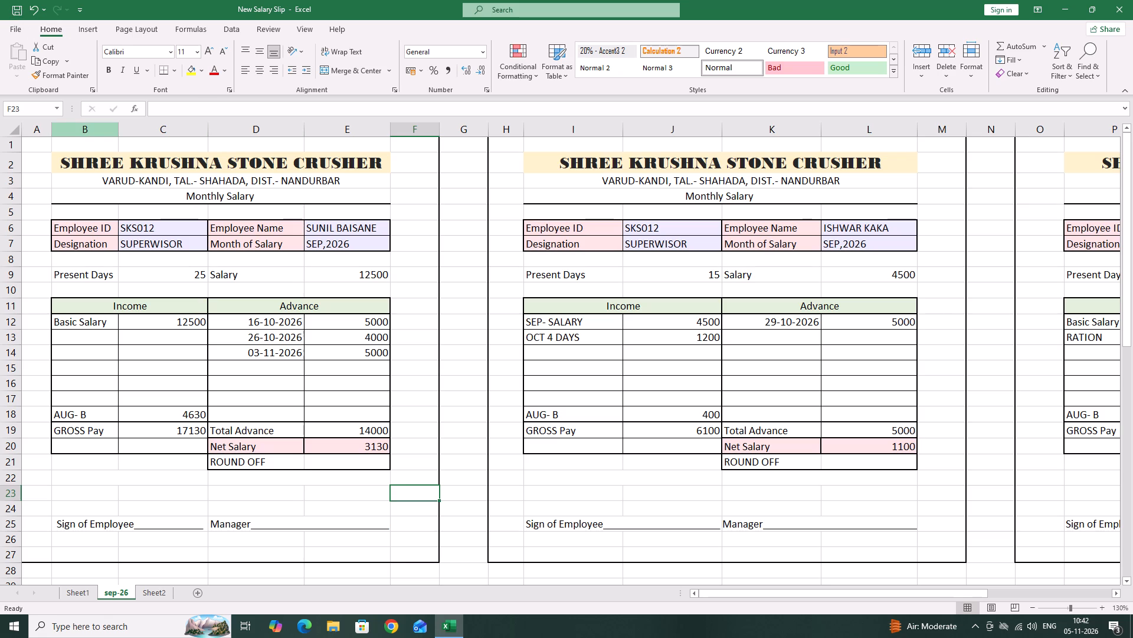
On Sheet1, link the AUG- B amount in the supervisor's Oct-26 slip (S290) to the September net salary, ='sep-26'!E20.
left_click(86, 594)
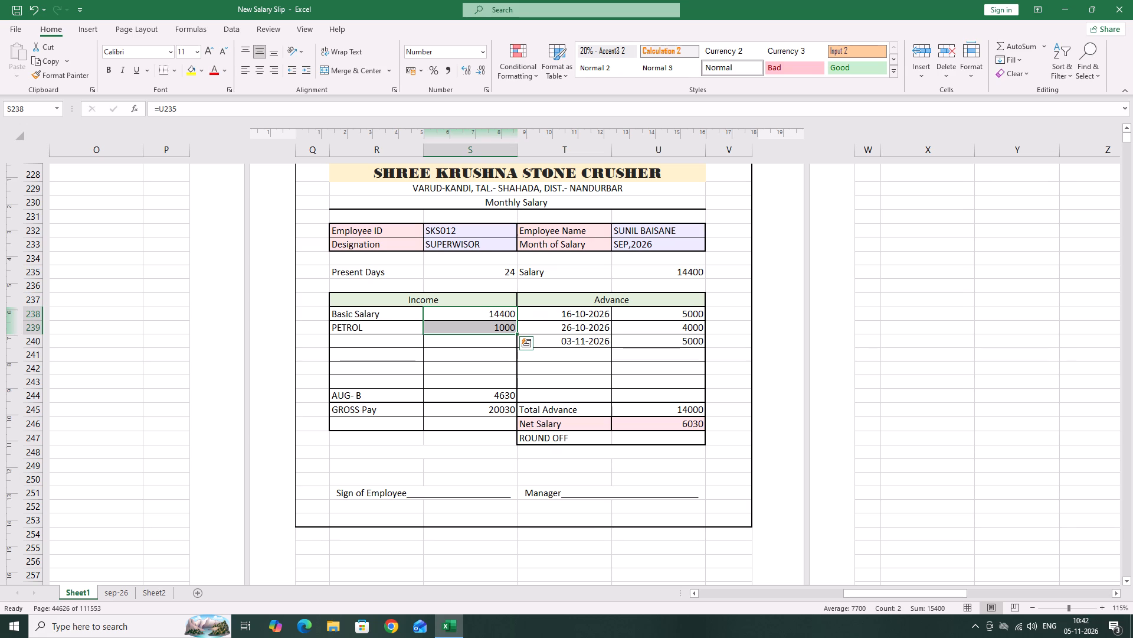
scroll(372, 482, "down", 3)
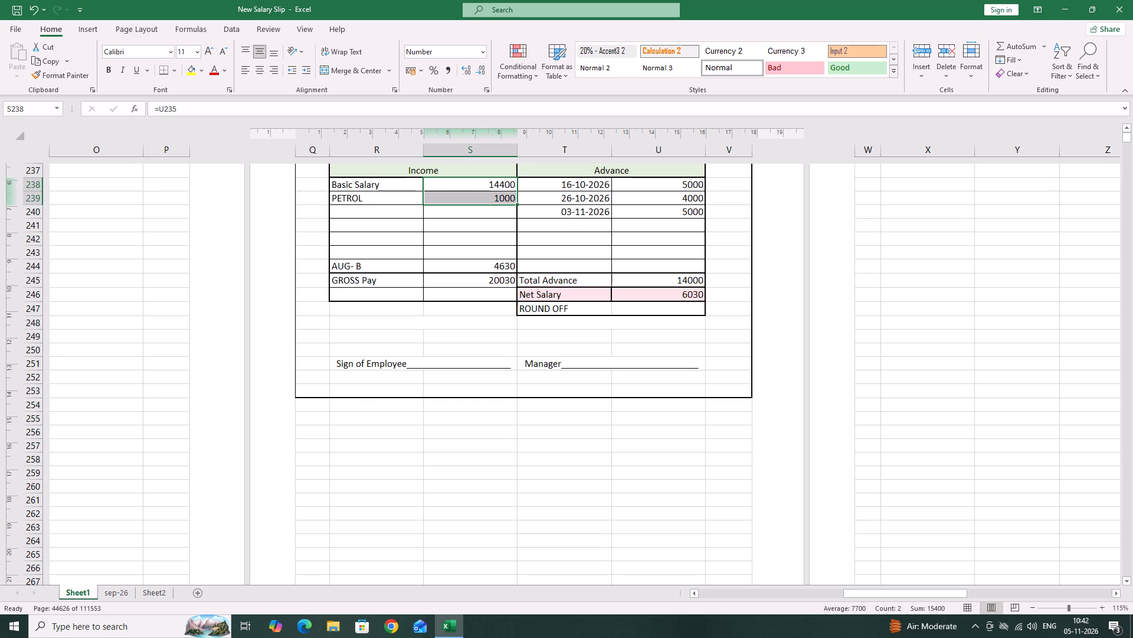
scroll(372, 482, "down", 14)
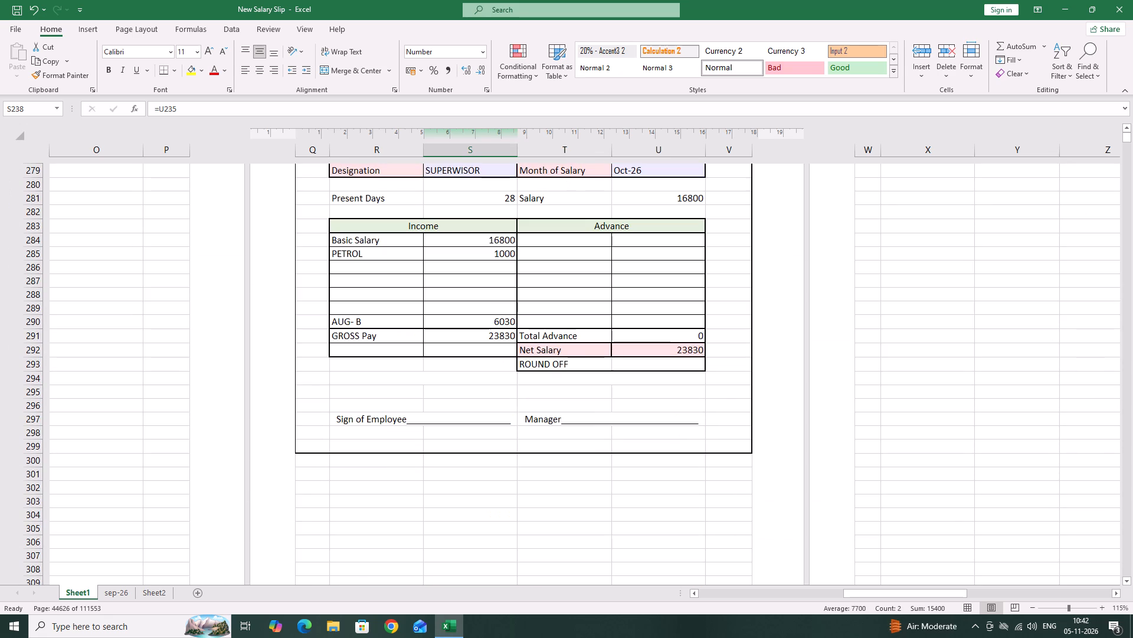
left_click(435, 323)
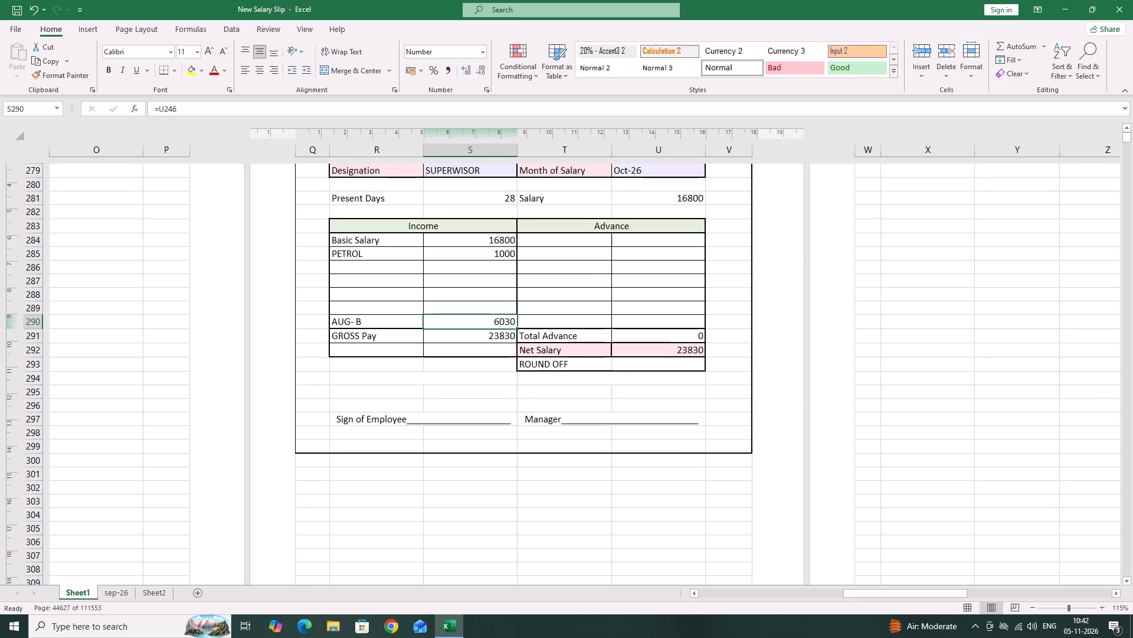
key("equal")
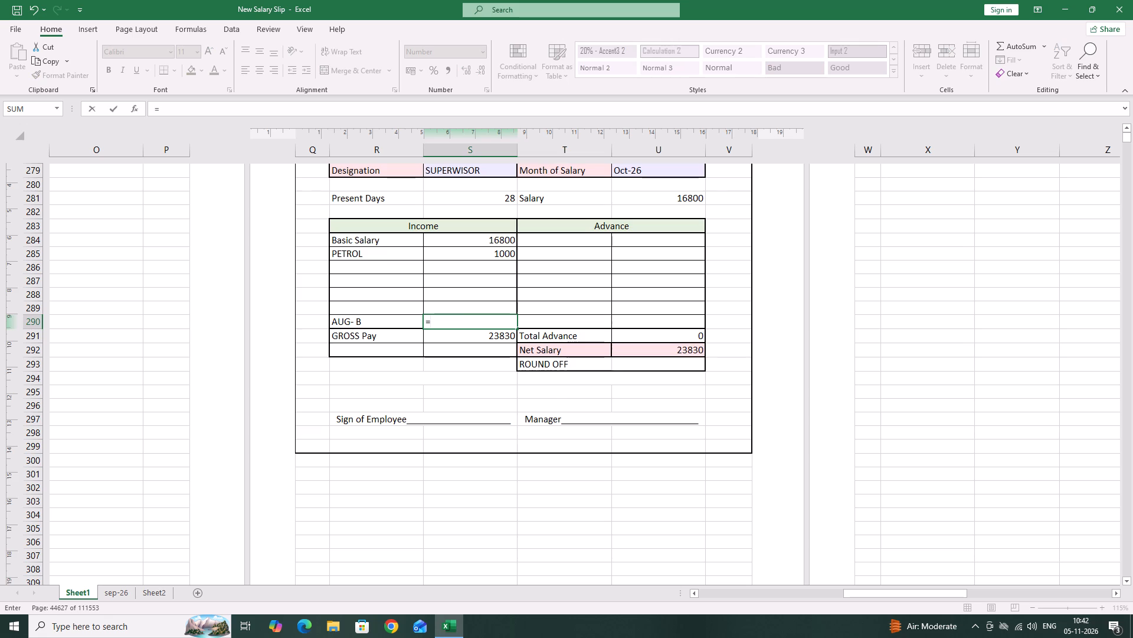
left_click(125, 594)
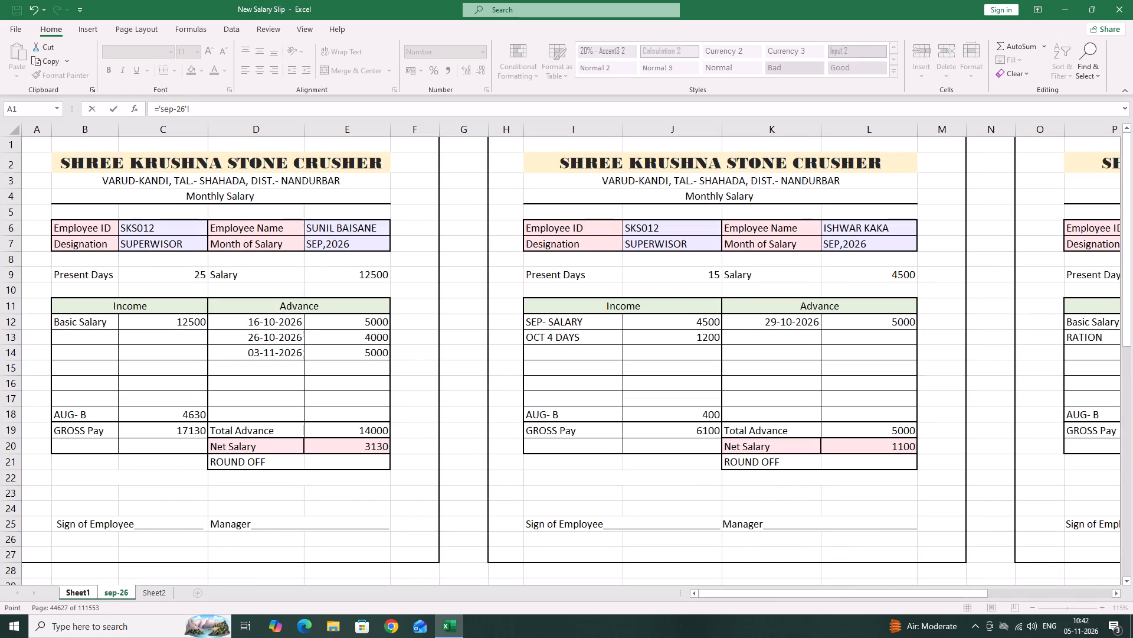
left_click(353, 450)
key("Return")
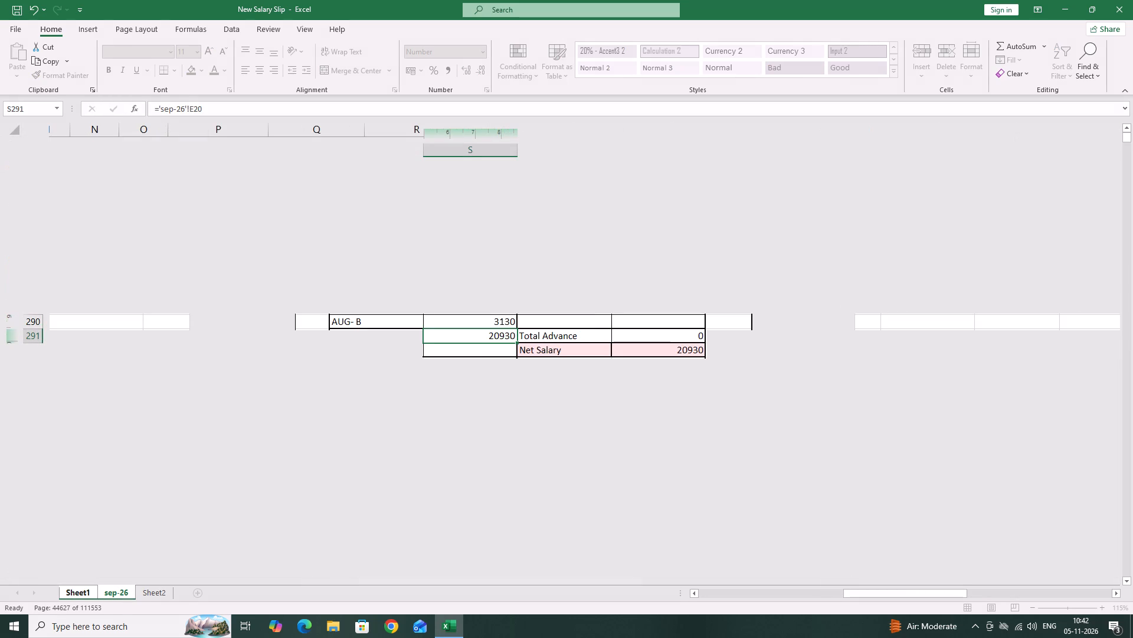
Check the supervisor's Oct-26 slip on Sheet1 and save the workbook.
scroll(354, 450, "up", 2)
scroll(354, 450, "down", 1)
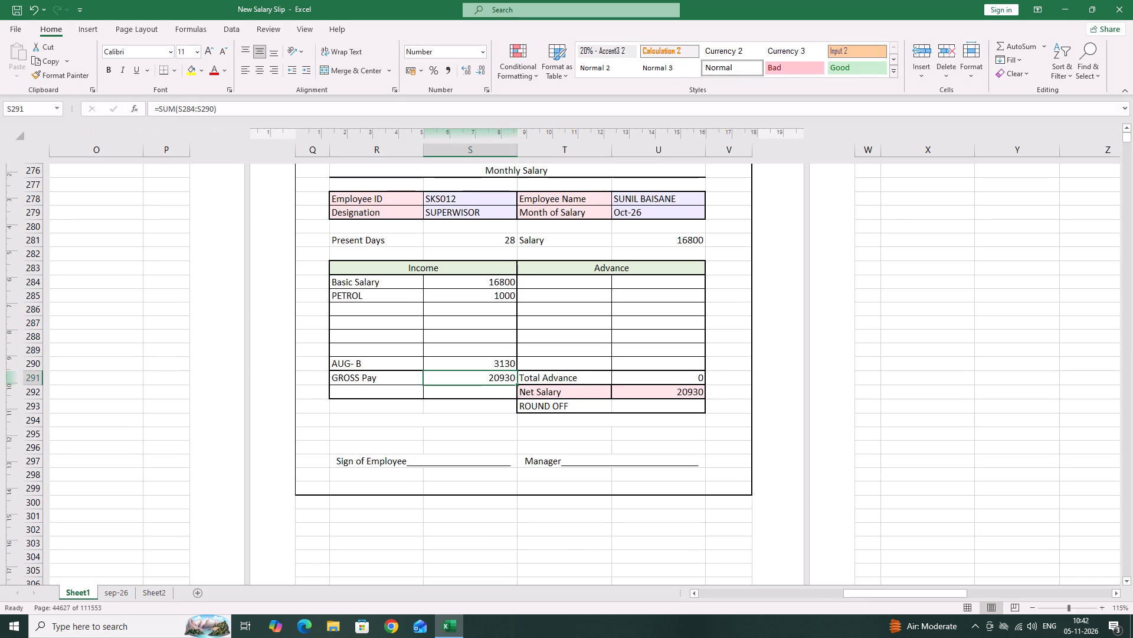
left_click(354, 445)
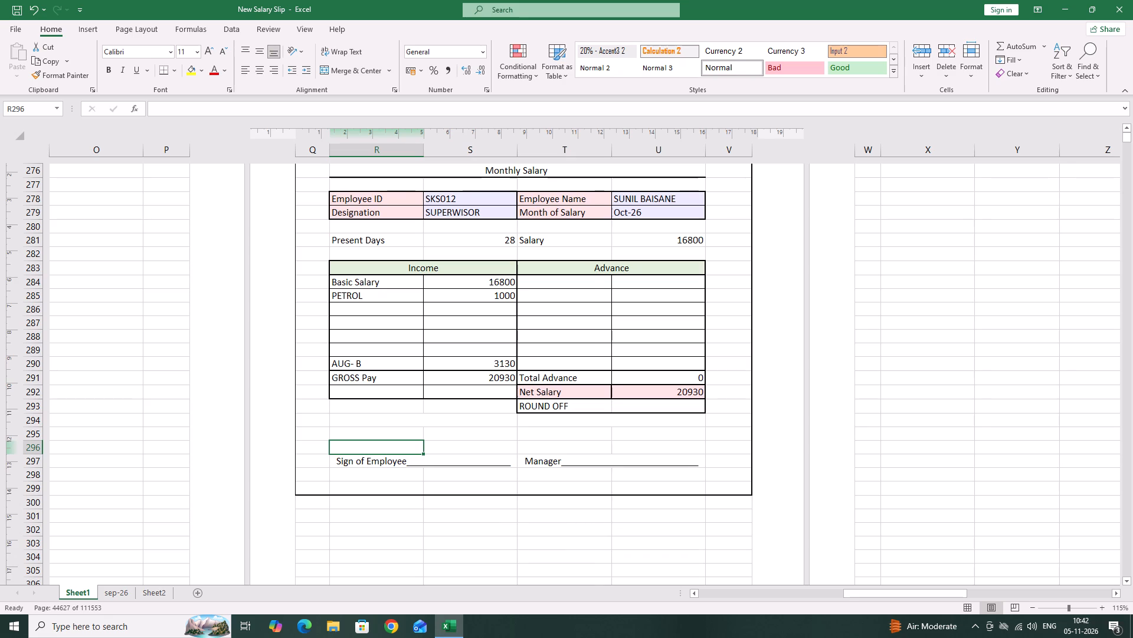
scroll(422, 403, "up", 2)
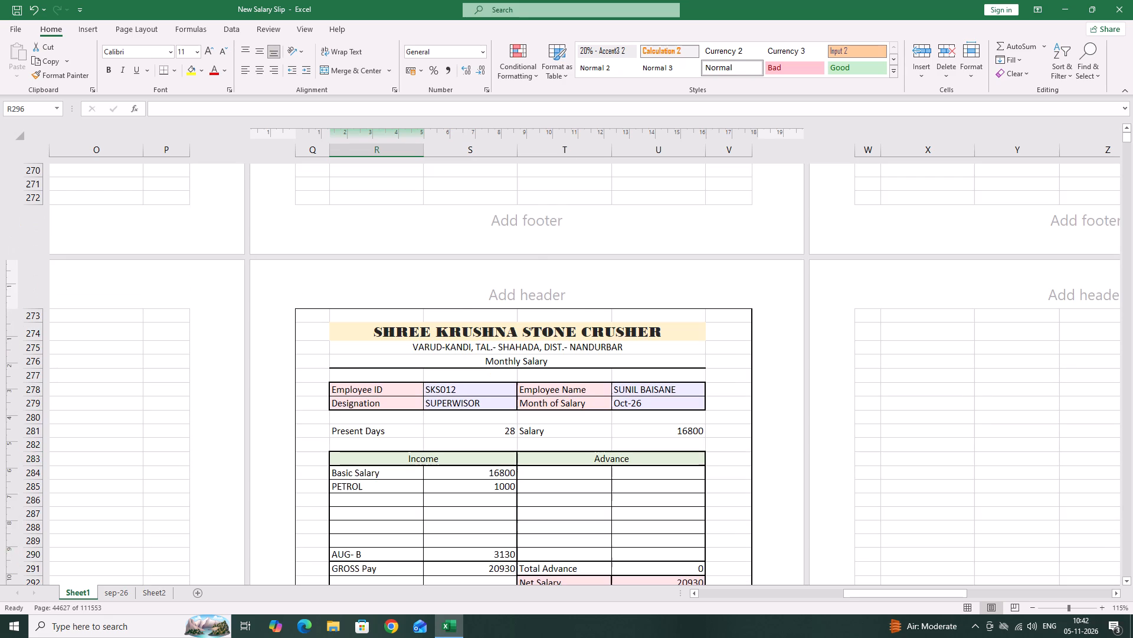
scroll(422, 403, "down", 1)
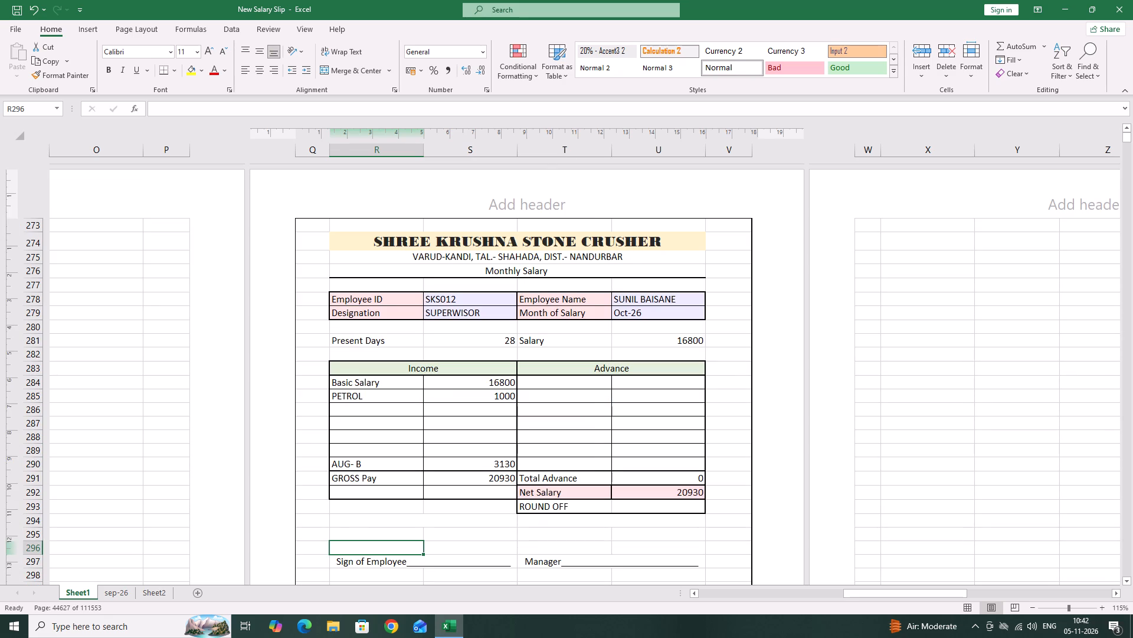
scroll(351, 375, "down", 1)
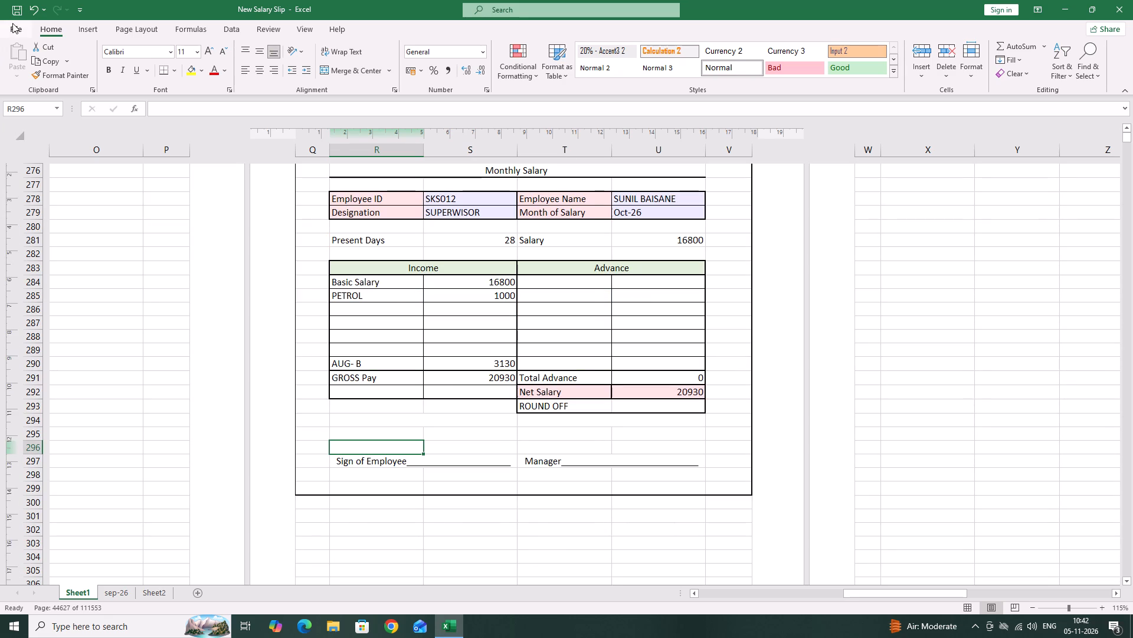
triple_click(17, 11)
left_click(17, 12)
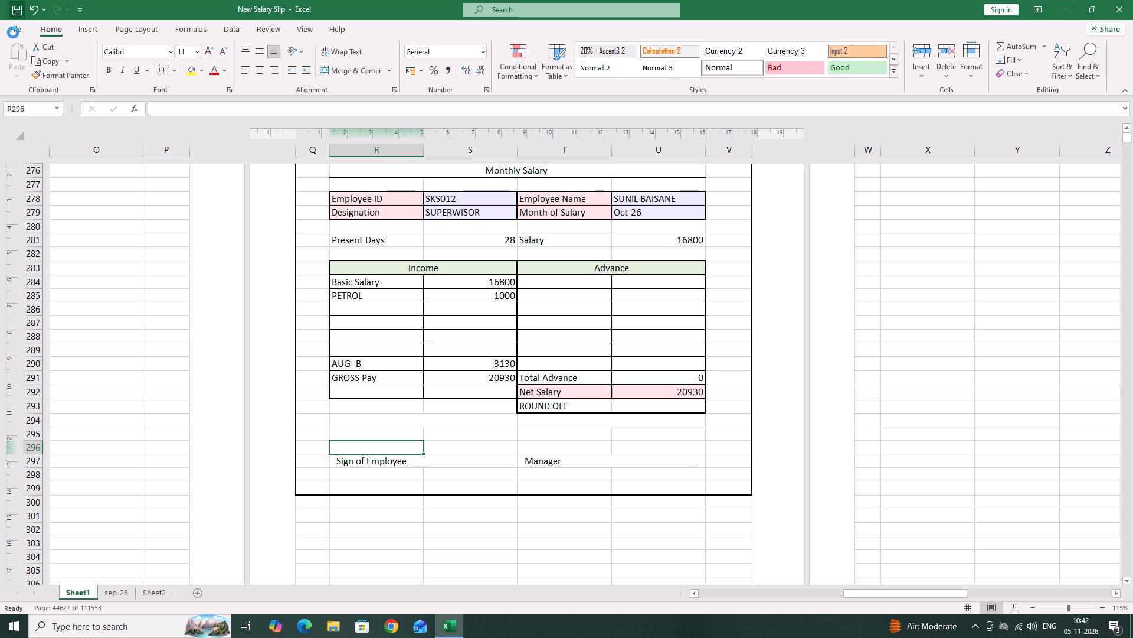